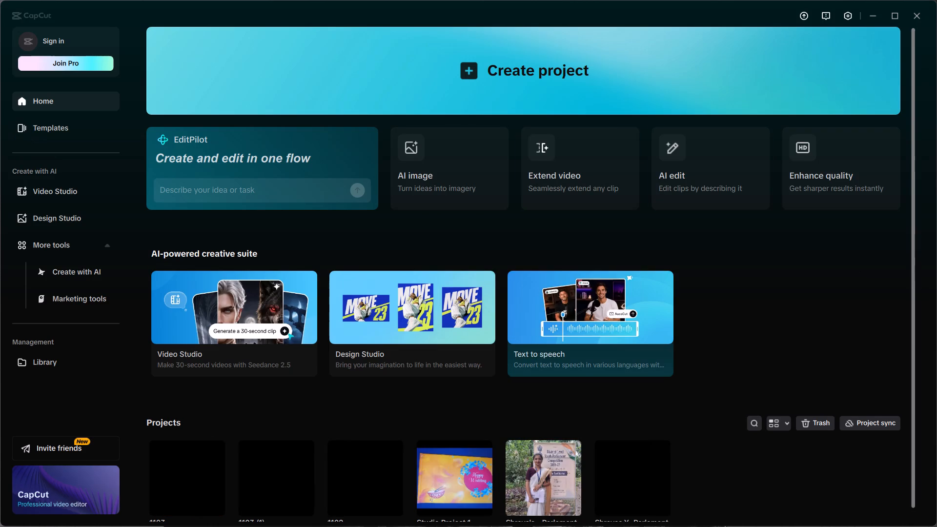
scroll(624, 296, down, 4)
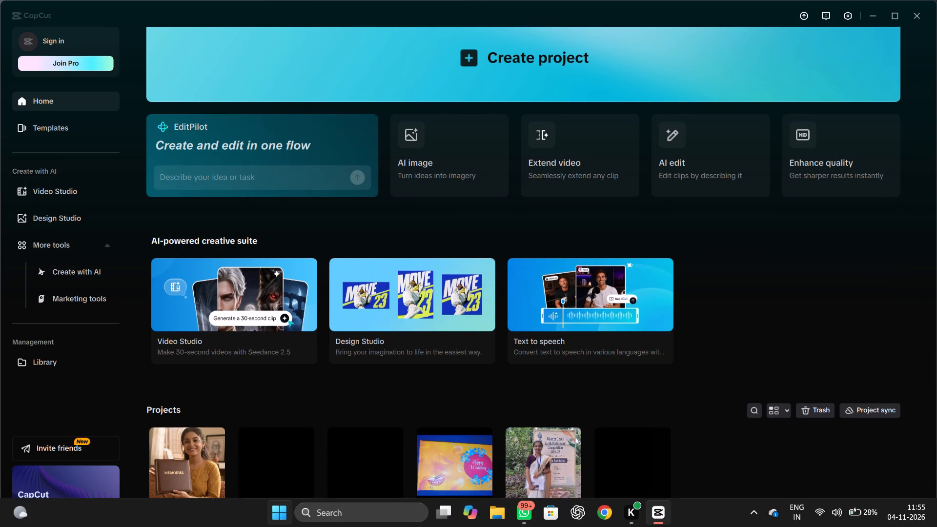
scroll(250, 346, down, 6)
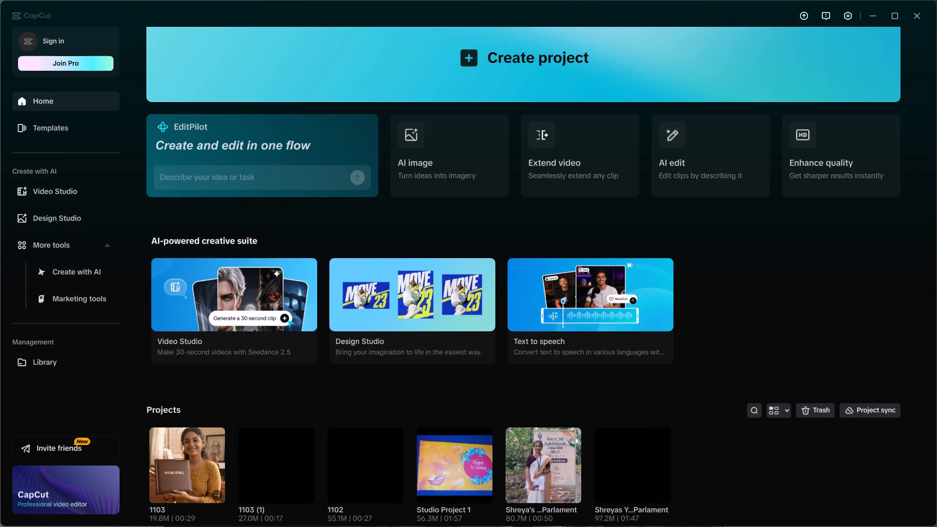
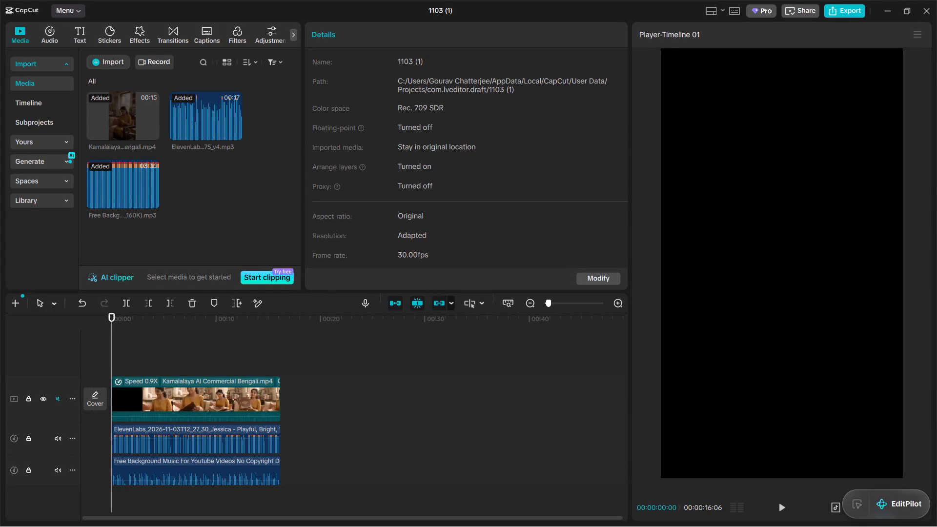
Play the Kamalalaya commercial timeline from the start to review it, pausing at about 5 seconds.
click(779, 510)
click(778, 509)
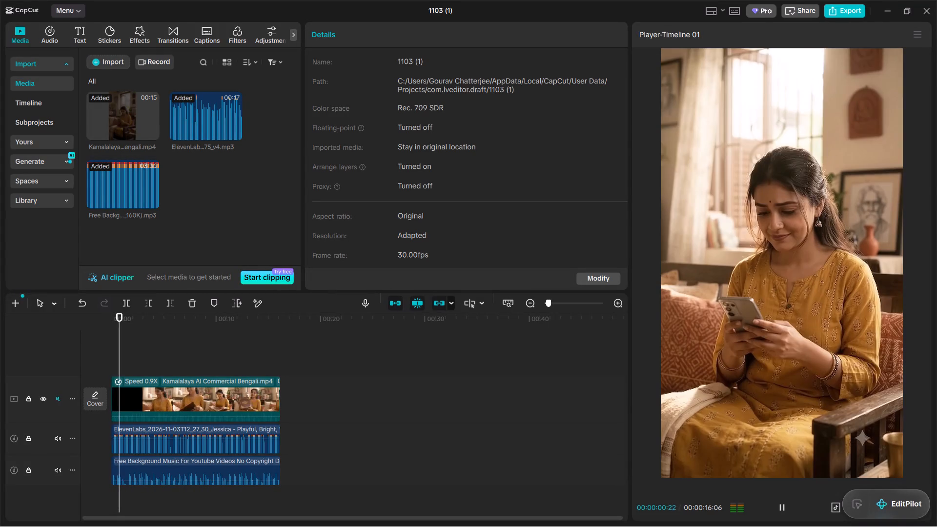
click(778, 509)
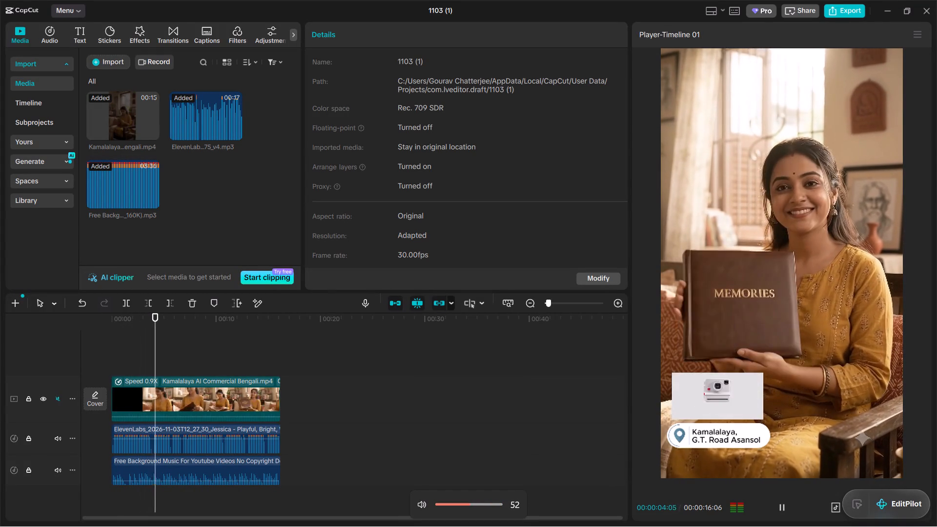
click(778, 509)
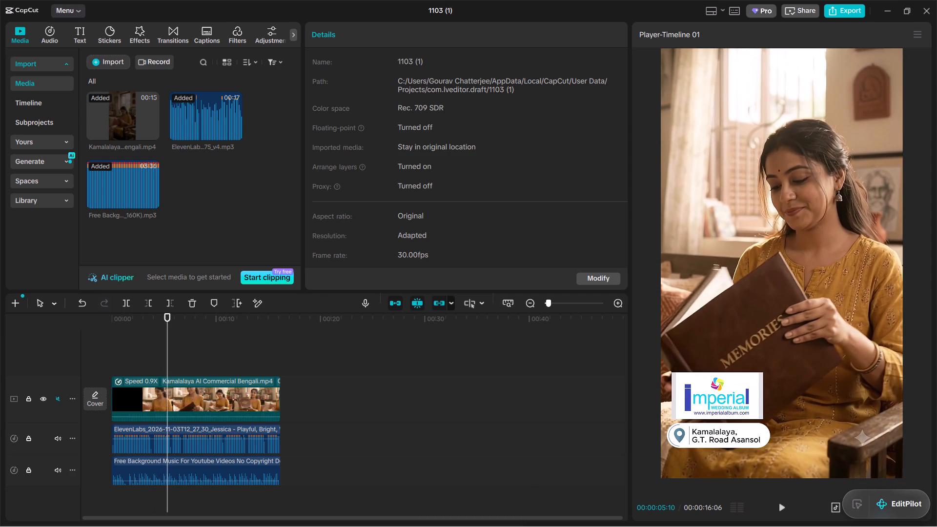
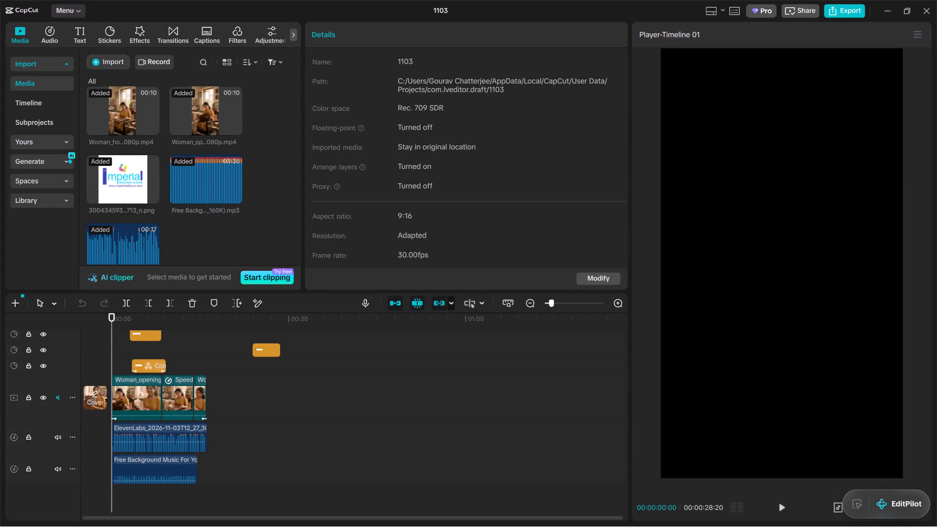
Play the whole commercial from the start to review its overlays and ending, and return the playhead to the beginning.
click(781, 507)
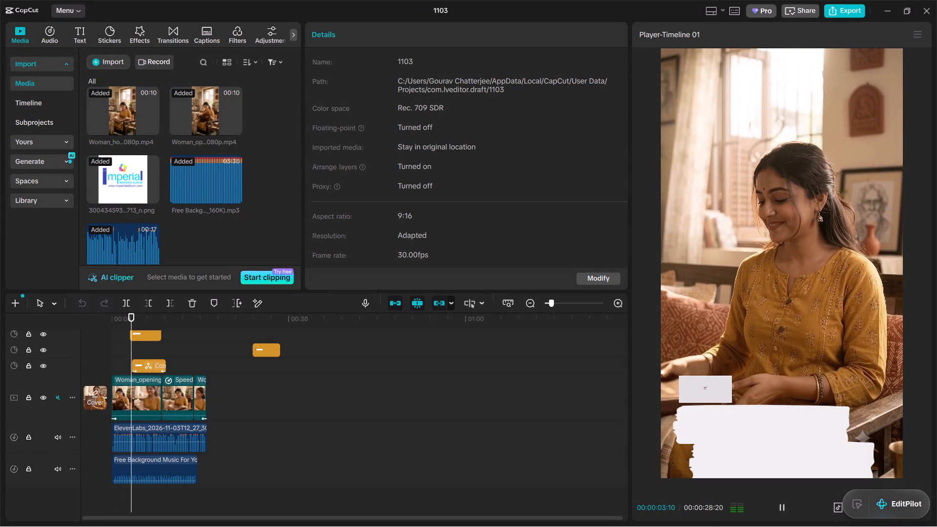
click(781, 507)
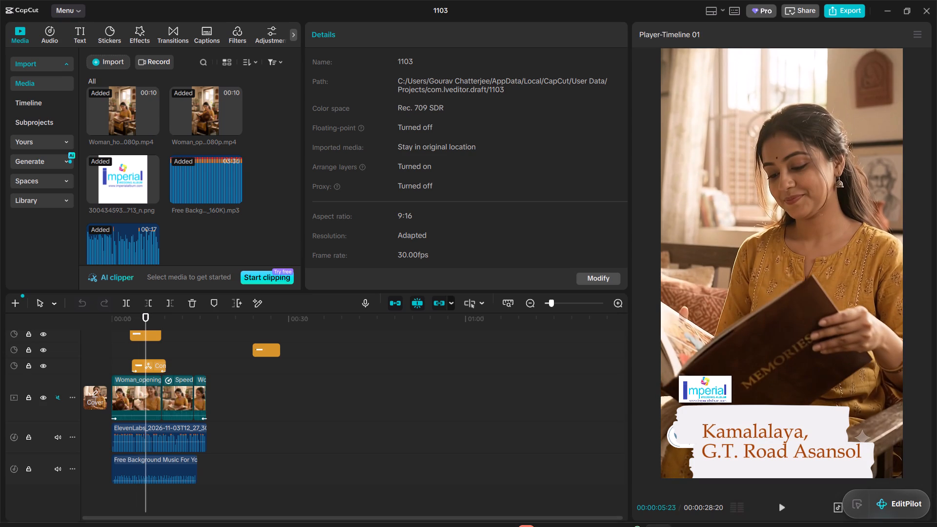
key(ctrl+shift+super+b)
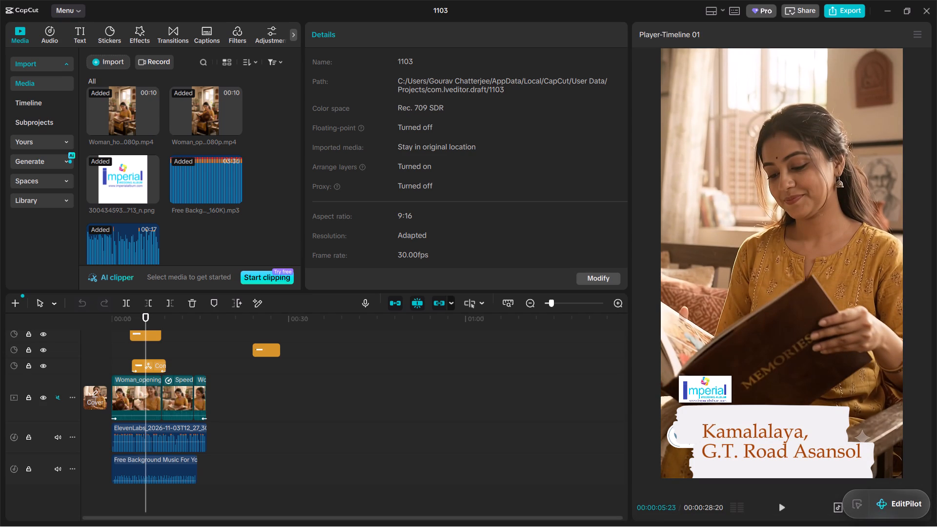
click(784, 508)
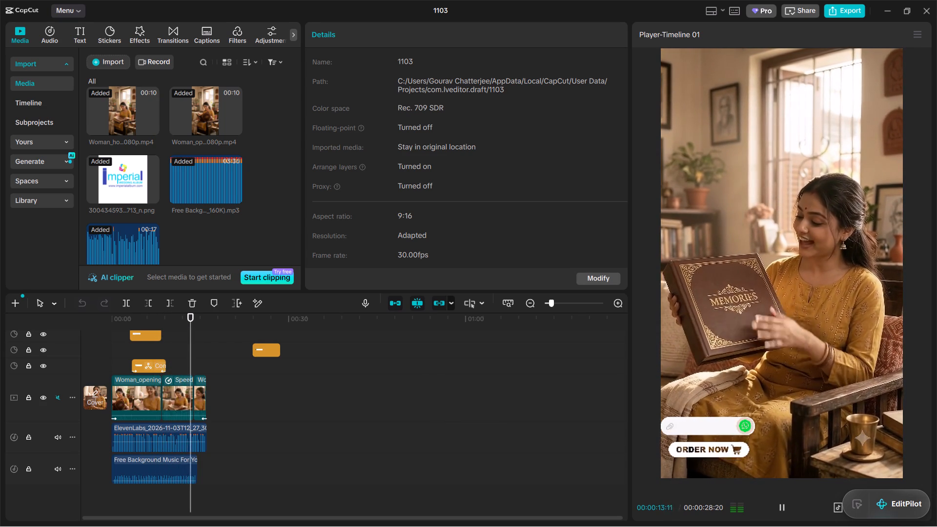
click(789, 507)
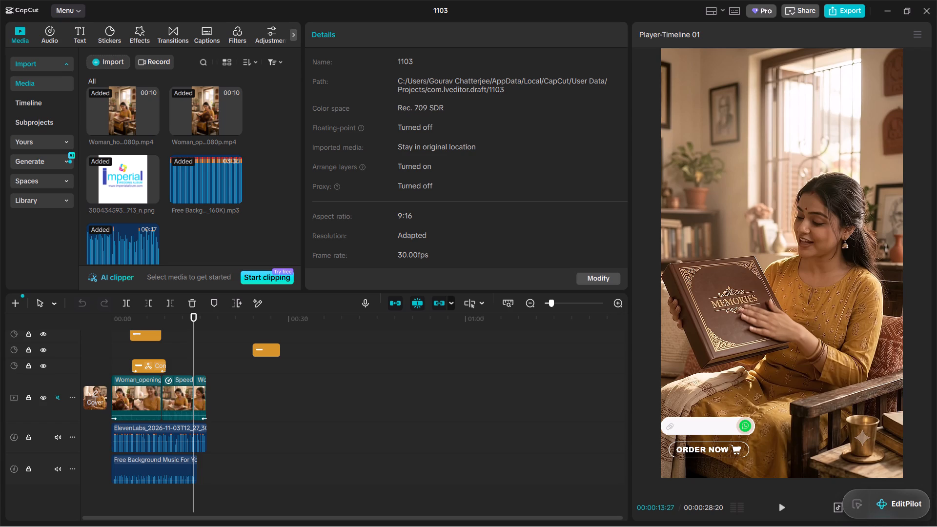
click(777, 506)
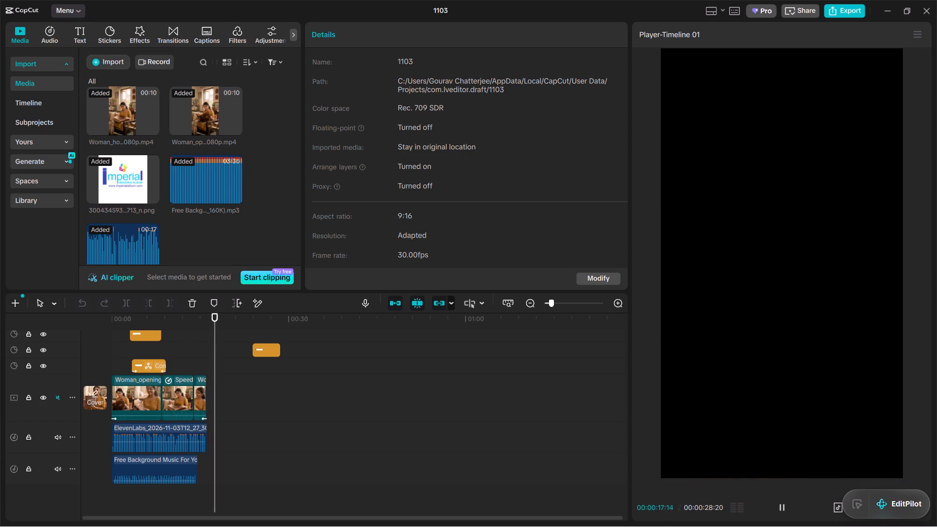
click(181, 320)
drag(175, 322, 86, 308)
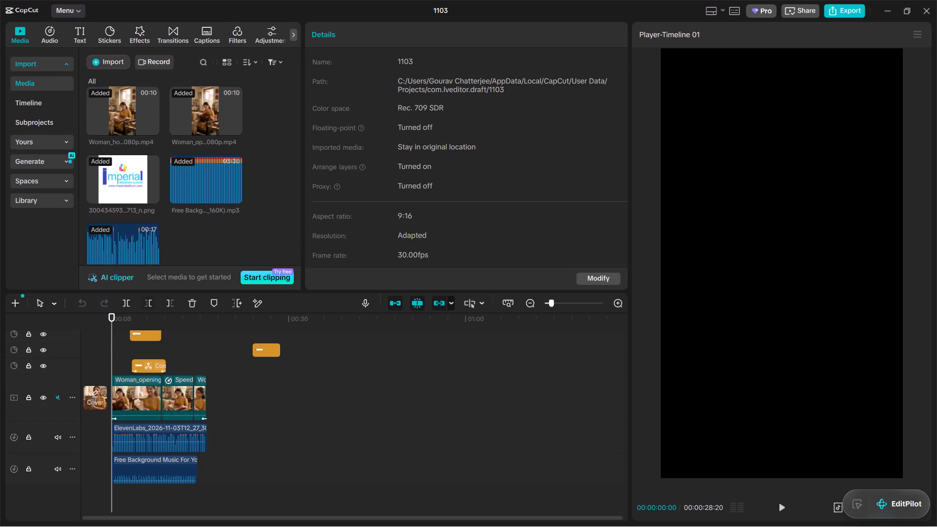
Delete the stray white sticker clip sitting past the end of the video at about 24 seconds.
click(256, 325)
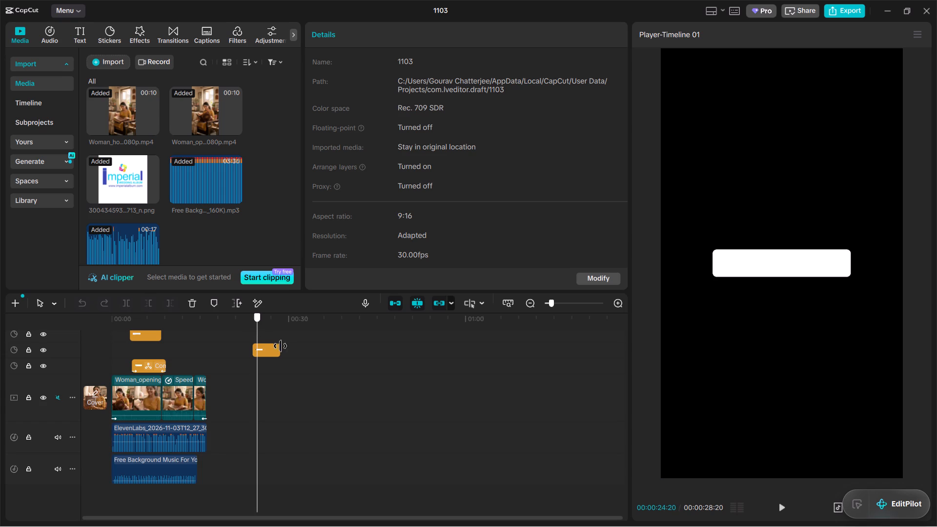
right_click(262, 355)
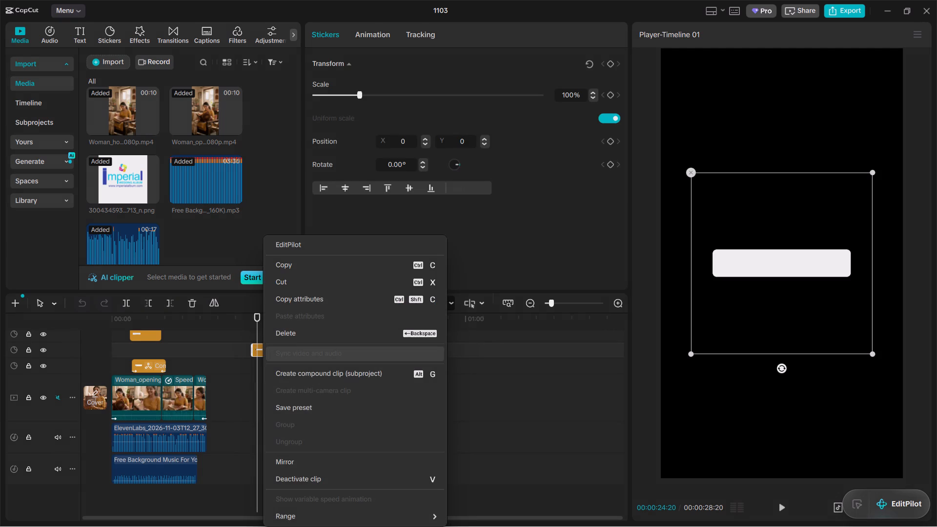
click(296, 335)
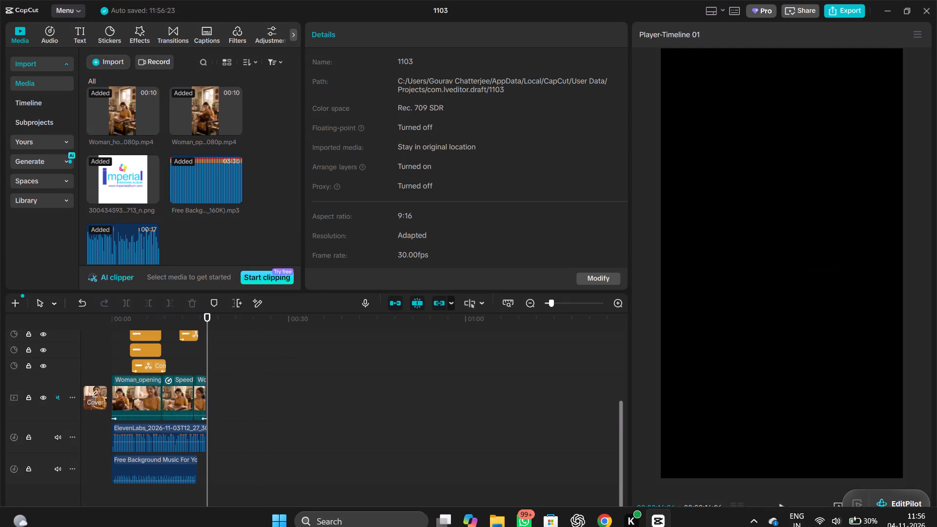
Play the commercial to about 10 seconds, replay the address overlay's ending from about 6 seconds, and return to about 3 seconds.
click(781, 504)
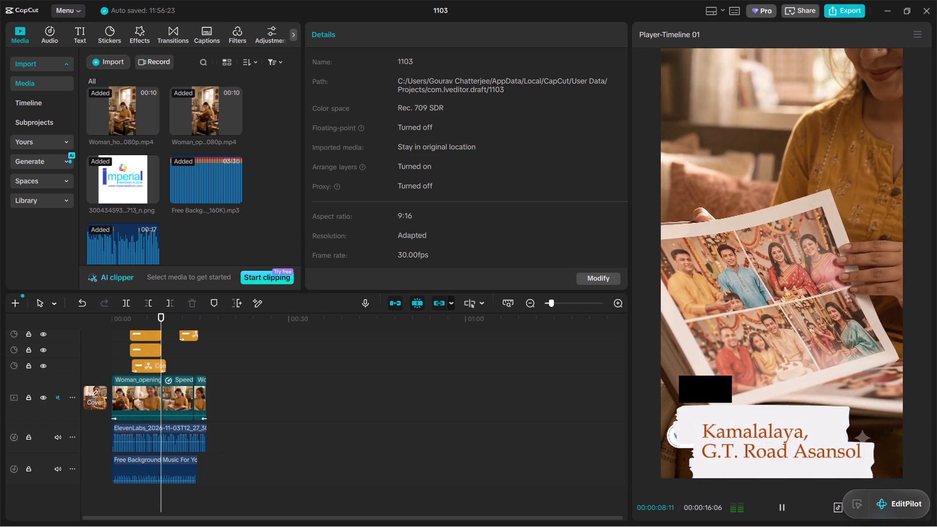
click(778, 511)
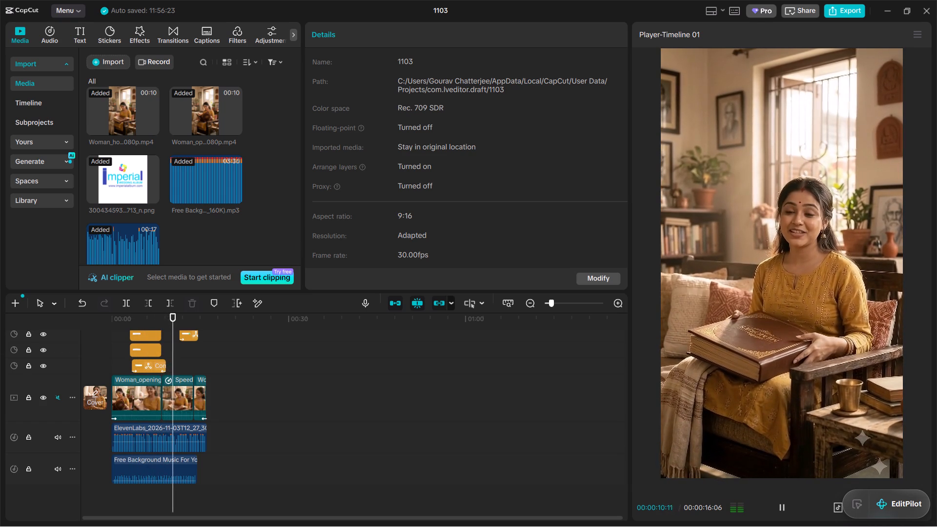
scroll(297, 353, up, 12)
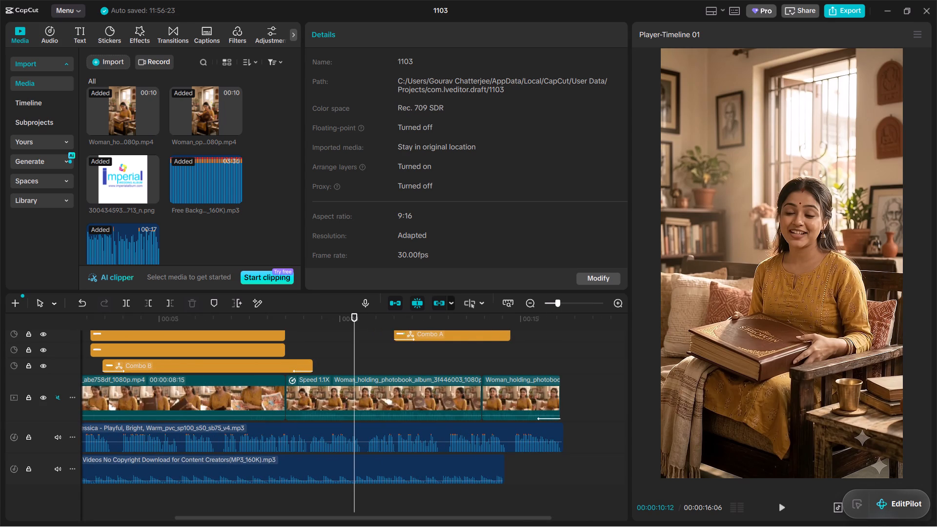
click(204, 317)
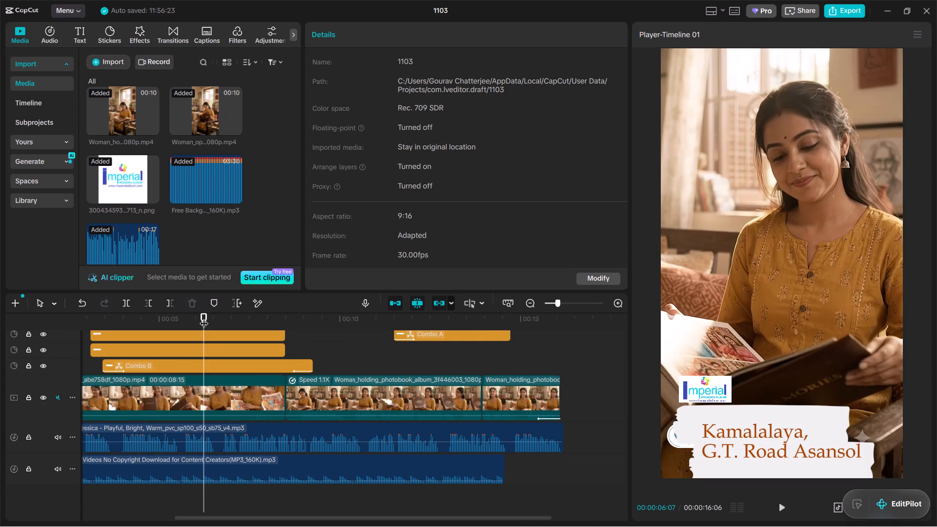
key(space)
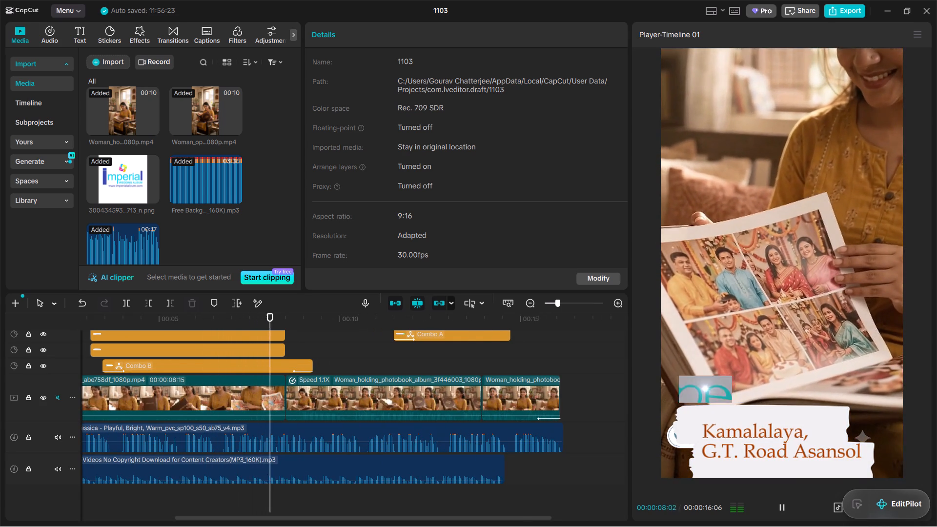
key(space)
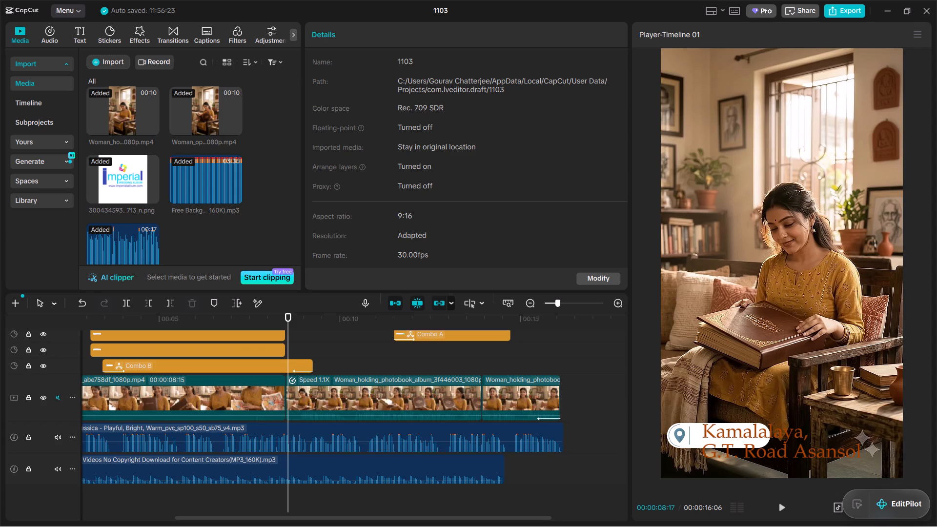
click(87, 319)
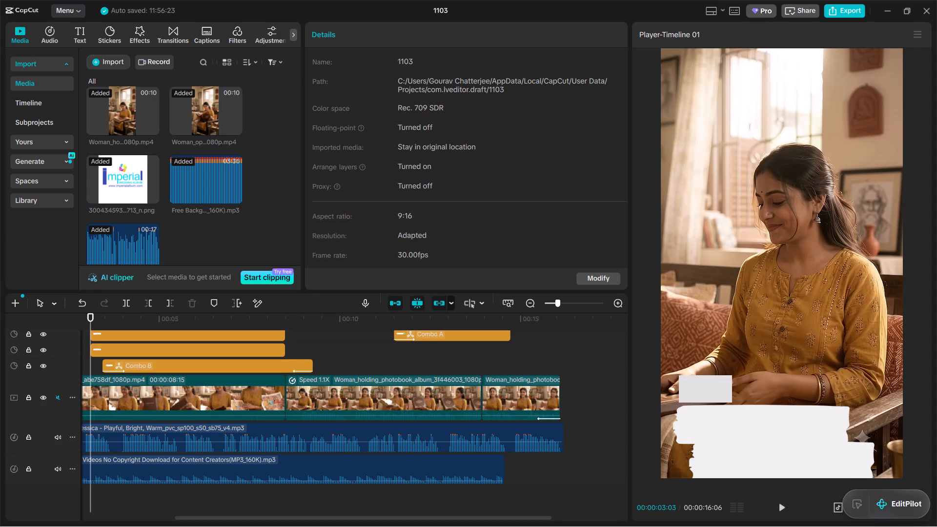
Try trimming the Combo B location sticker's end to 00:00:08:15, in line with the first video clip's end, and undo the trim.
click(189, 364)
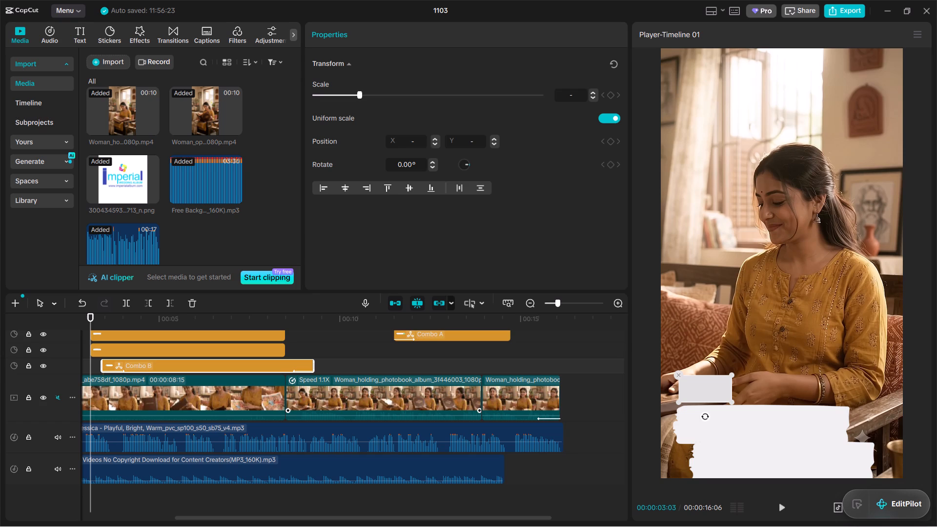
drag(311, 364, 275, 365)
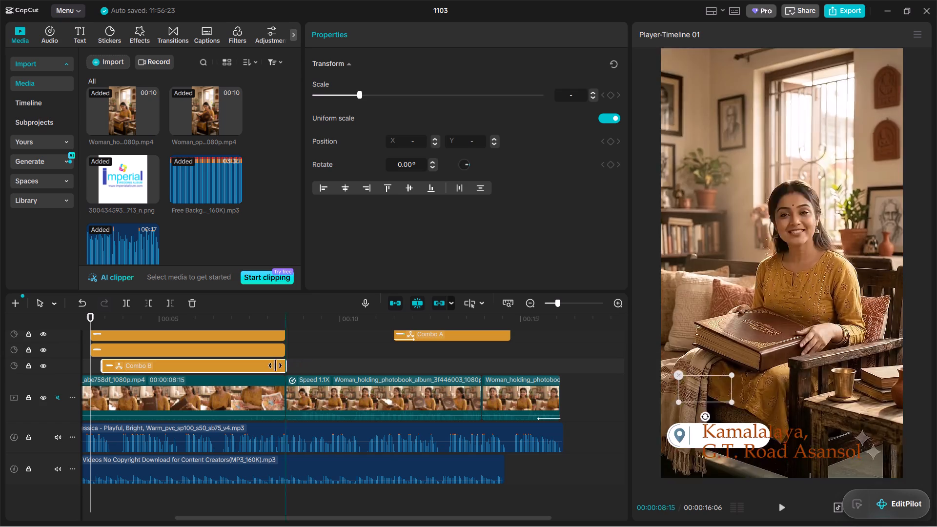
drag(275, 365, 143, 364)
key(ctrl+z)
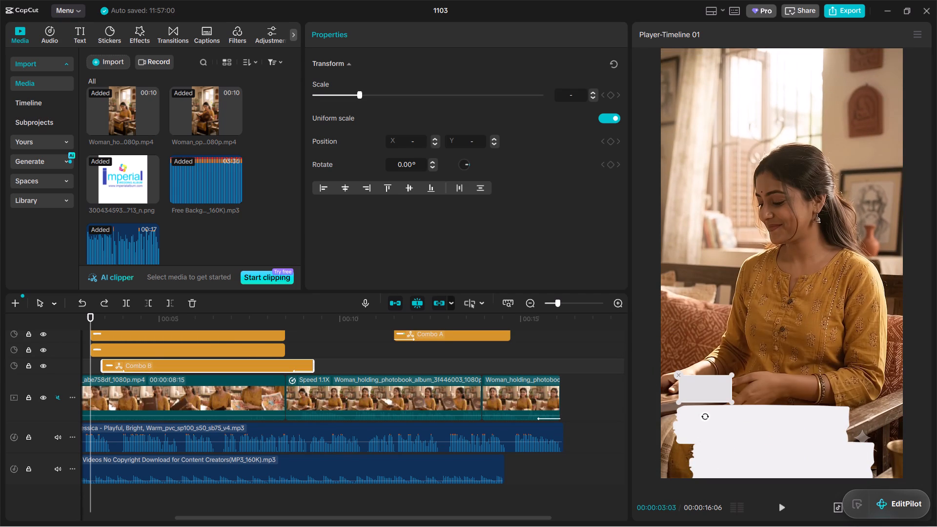
Examine the Order Now overlay at about 13 seconds and the sticker, text and logo tracks above the main video.
click(460, 337)
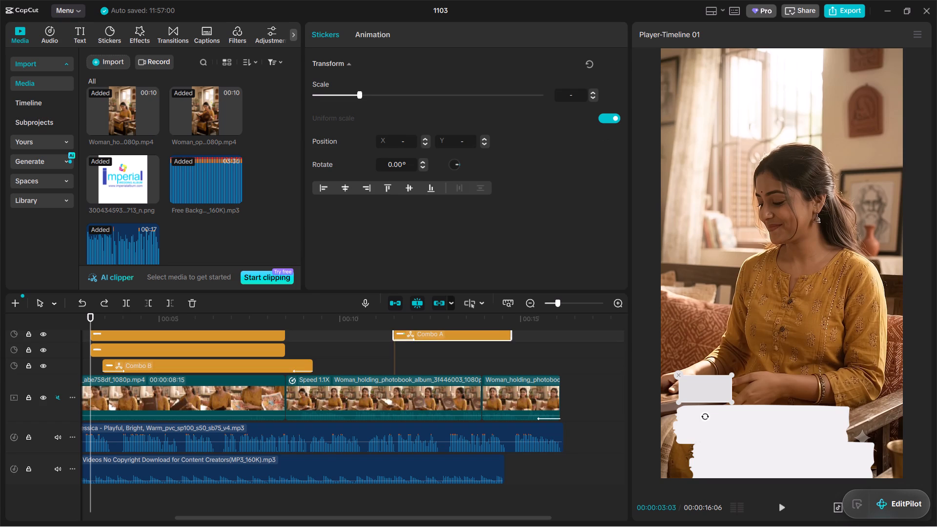
click(460, 337)
click(453, 356)
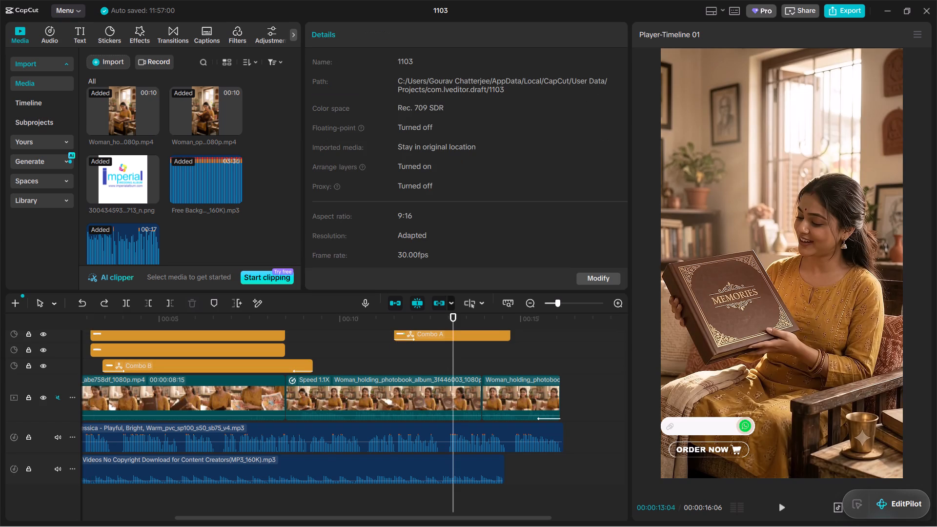
click(437, 355)
drag(437, 355, 453, 362)
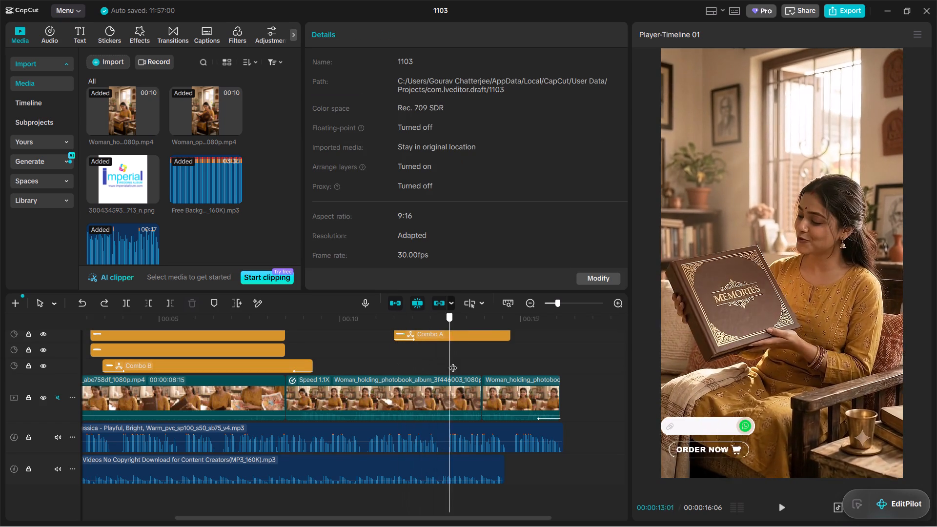
drag(453, 362, 474, 373)
scroll(470, 371, up, 3)
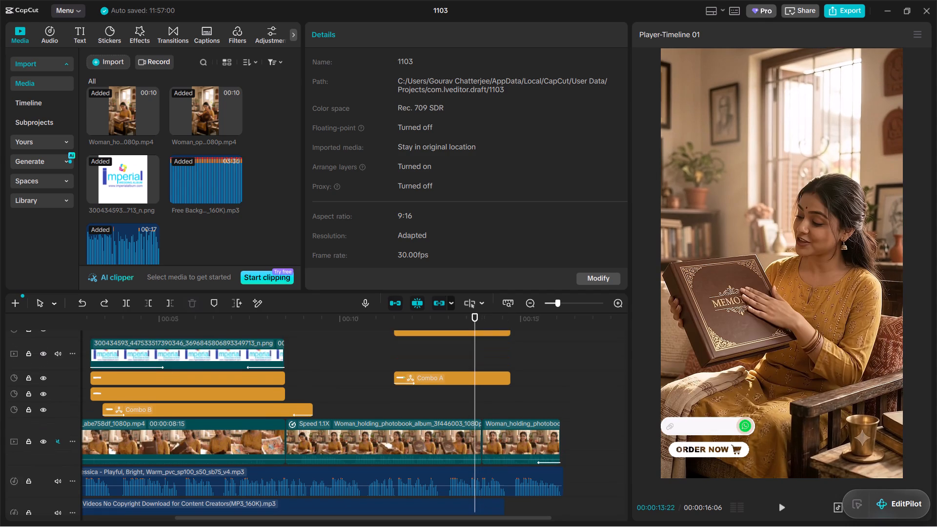
scroll(470, 371, up, 4)
scroll(345, 397, down, 2)
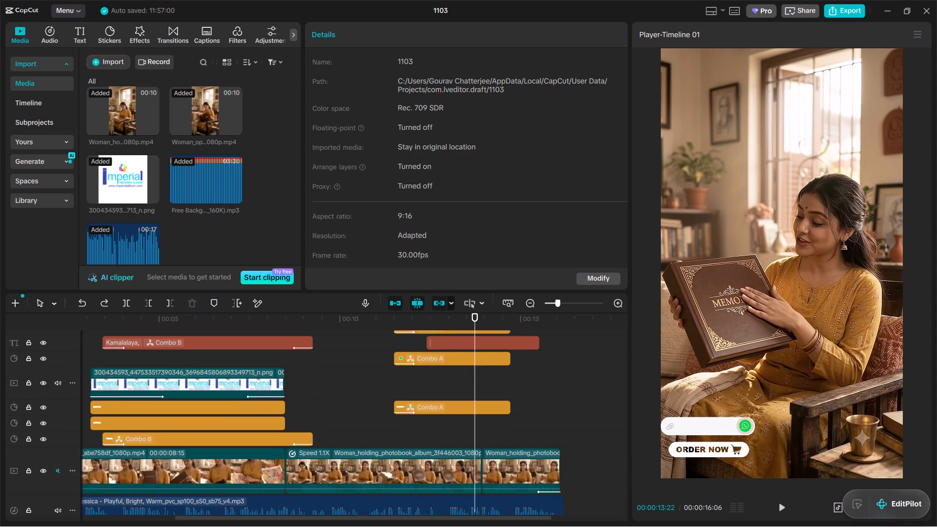
scroll(345, 397, up, 2)
Replay the Kamalalaya address overlay from about 7 seconds to about 8 seconds to check how it ends.
click(224, 325)
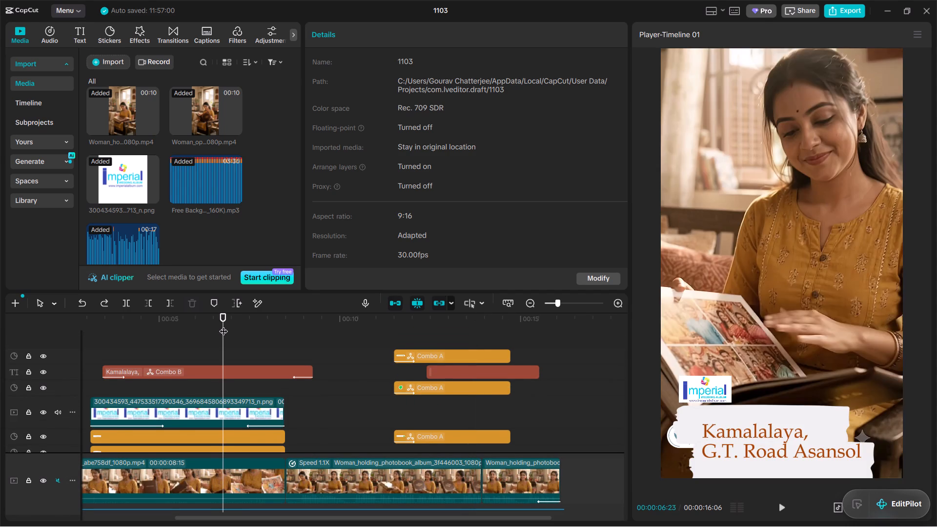
key(space)
key(space)
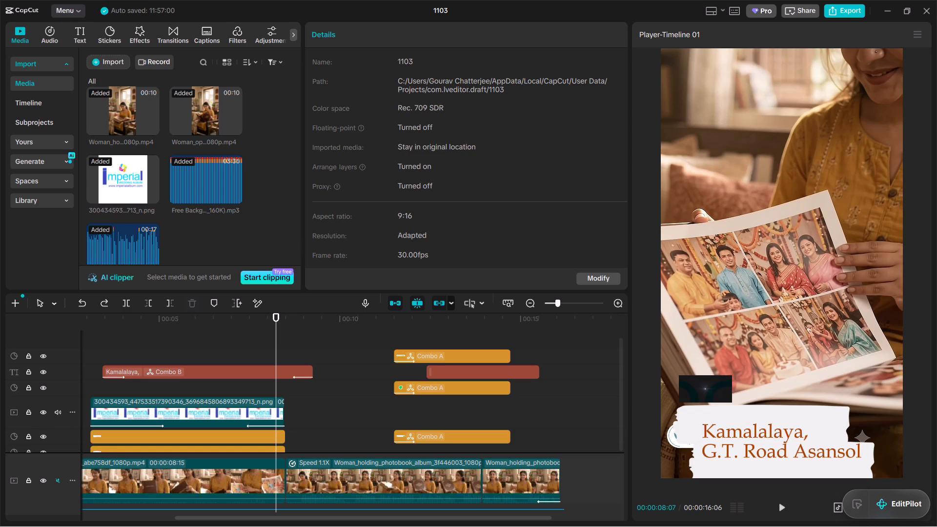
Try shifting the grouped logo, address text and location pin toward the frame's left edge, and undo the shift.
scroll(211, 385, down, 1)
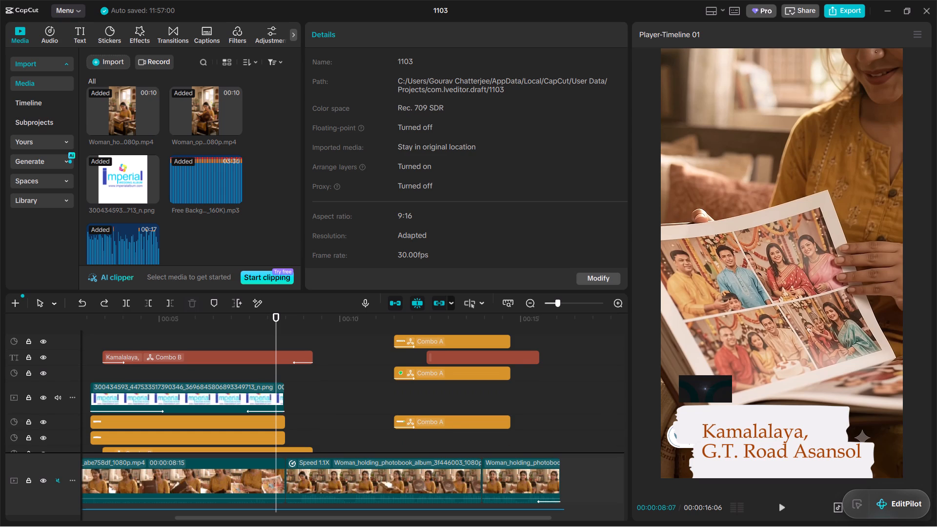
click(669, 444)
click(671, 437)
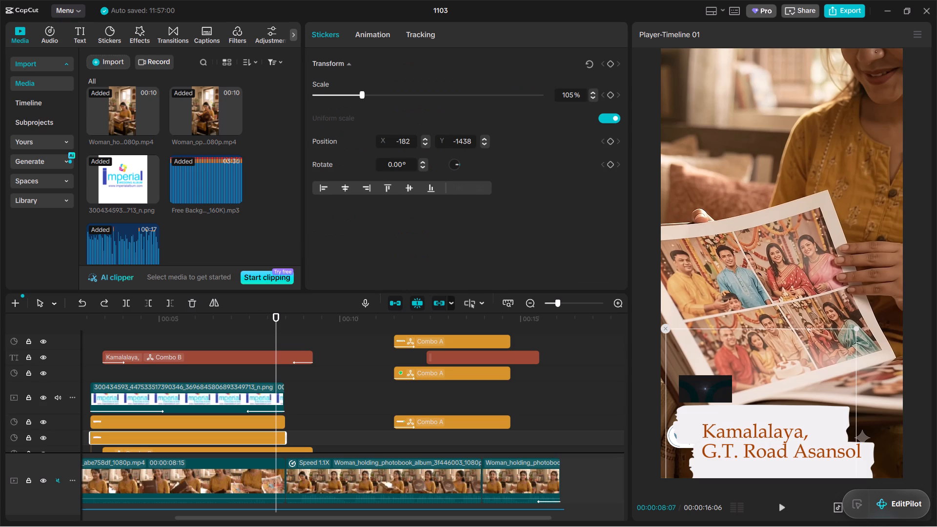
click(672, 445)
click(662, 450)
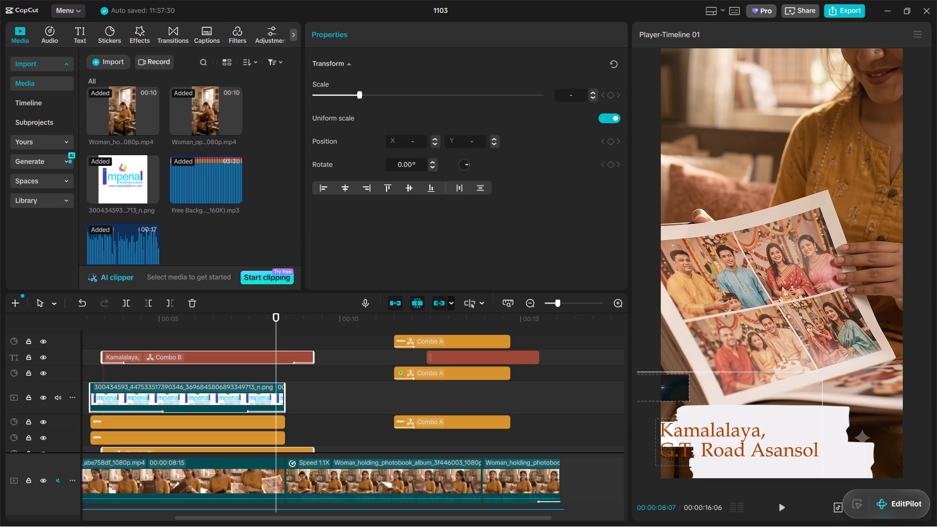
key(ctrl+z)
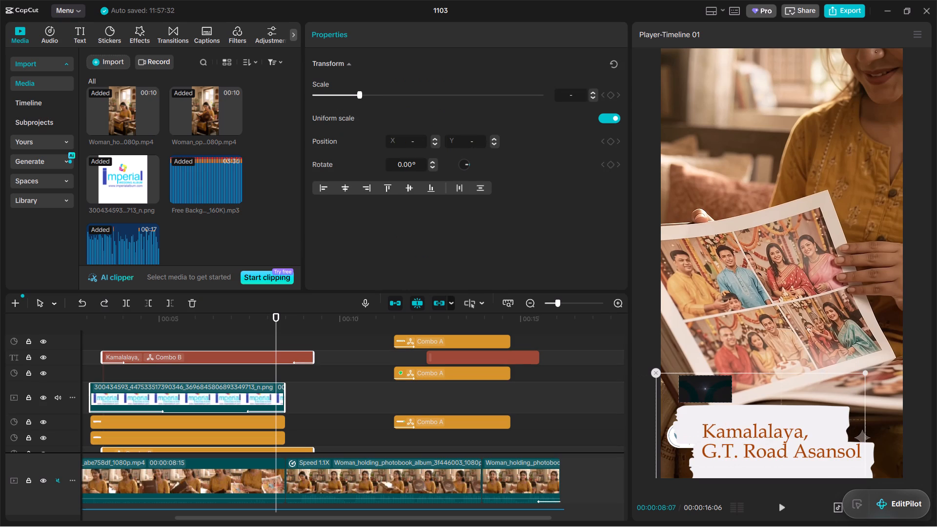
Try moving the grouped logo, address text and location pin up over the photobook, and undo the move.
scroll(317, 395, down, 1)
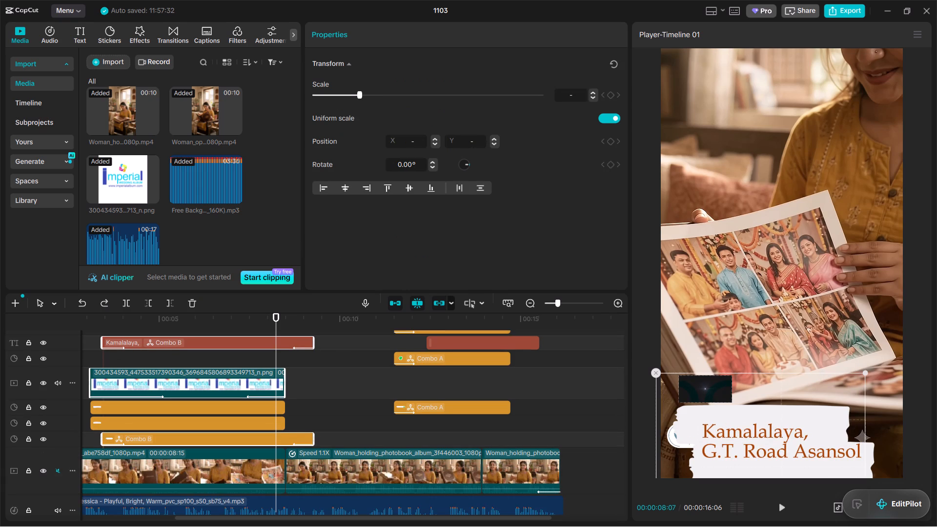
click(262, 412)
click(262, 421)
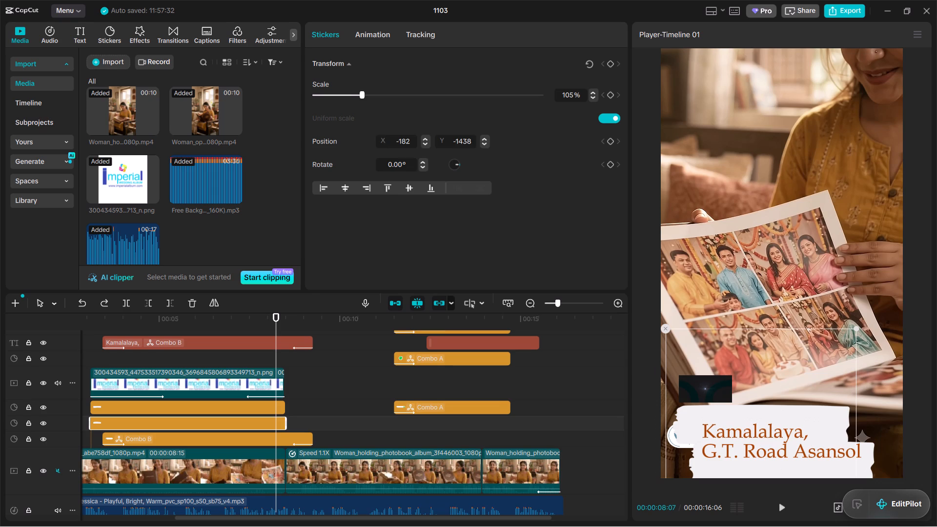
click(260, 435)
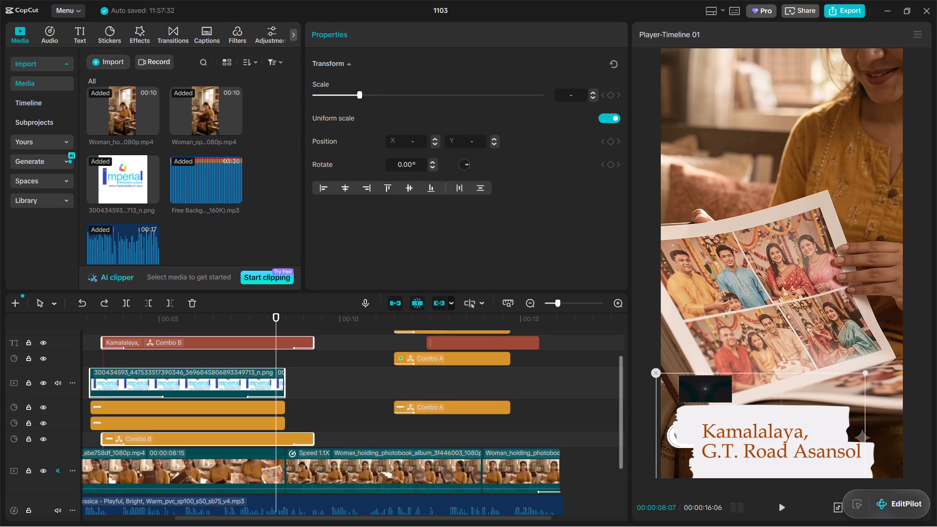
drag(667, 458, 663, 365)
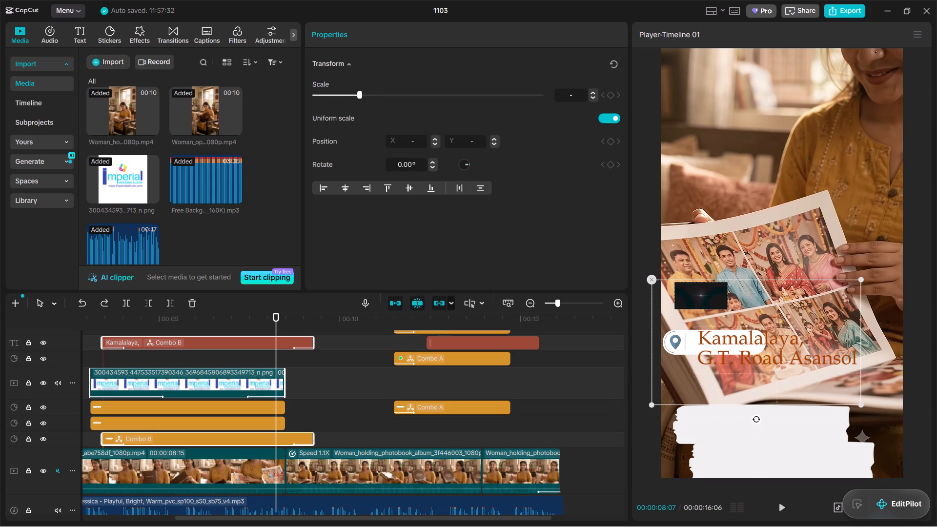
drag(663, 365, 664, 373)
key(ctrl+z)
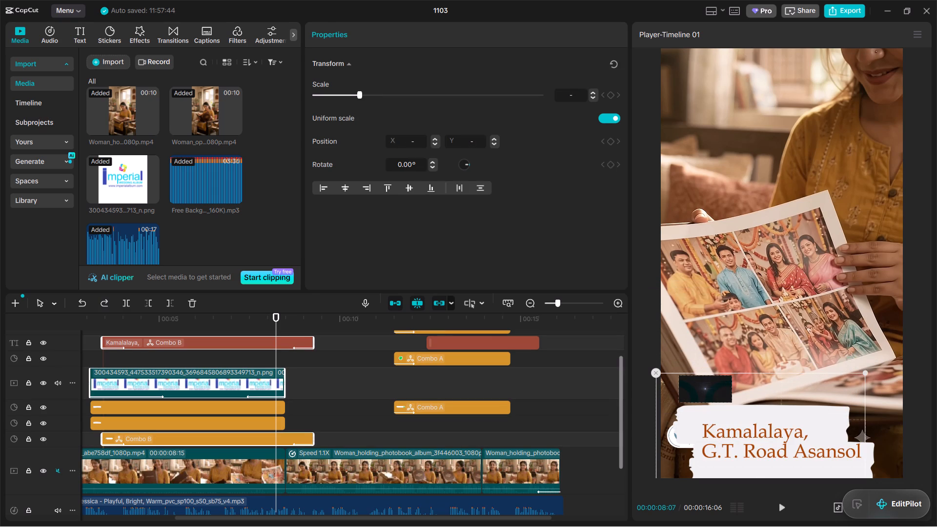
Ungroup the Combo B logo, Kamalalaya address text and location pin.
right_click(257, 437)
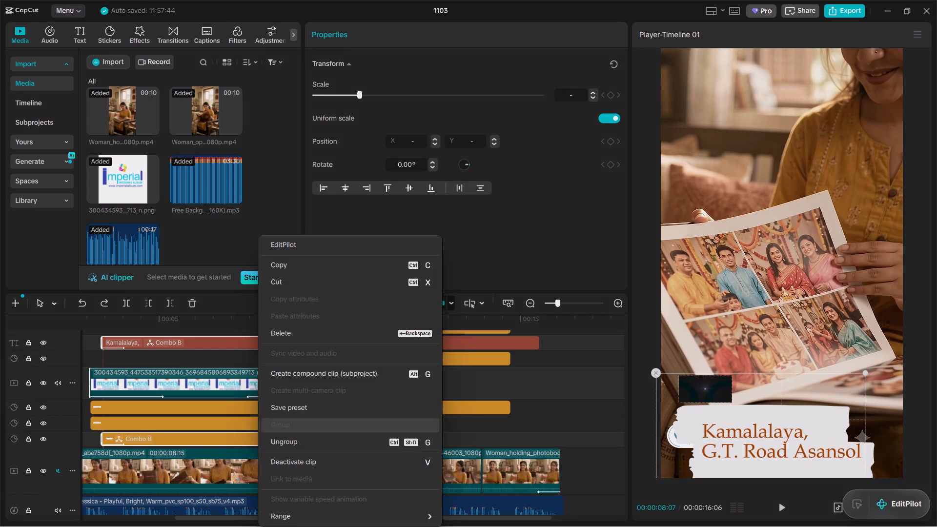
click(323, 445)
click(348, 410)
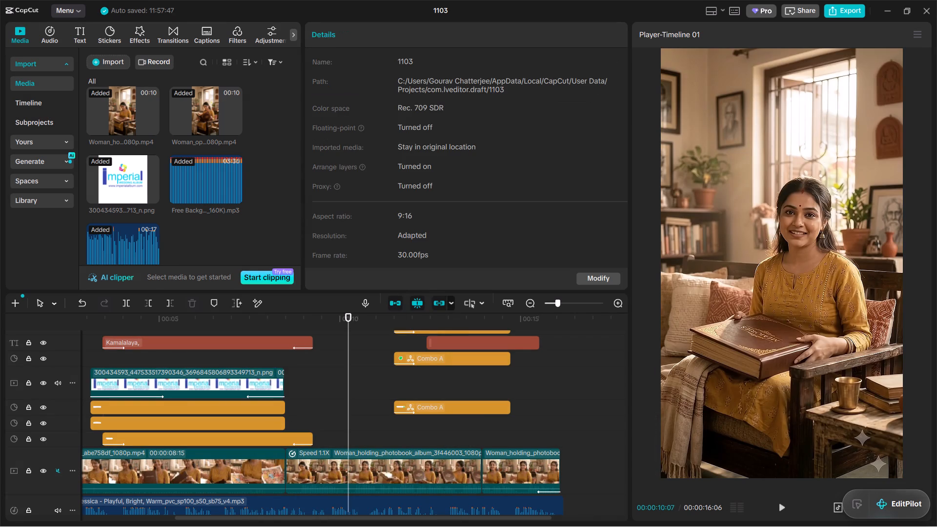
Pull the location pin sticker away from the Kamalalaya address to isolate it, and remove it from the timeline.
click(260, 440)
click(254, 362)
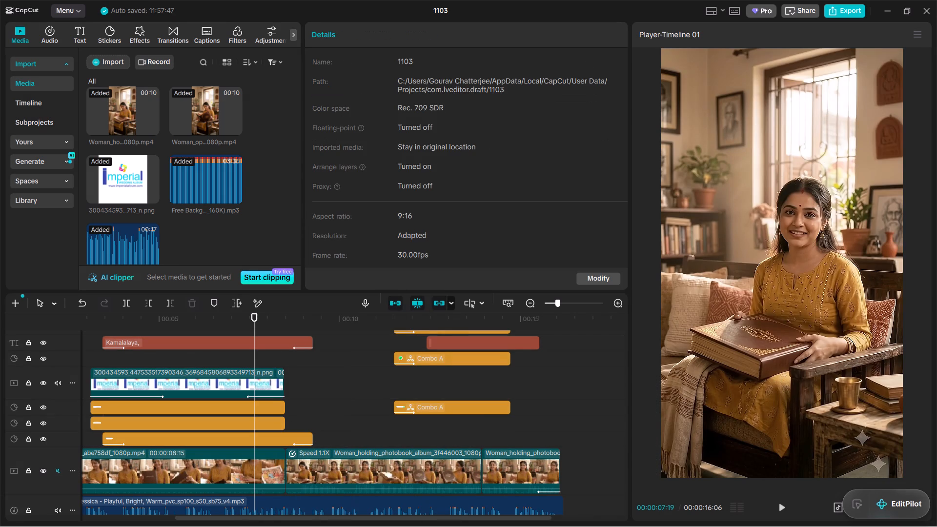
click(264, 444)
click(264, 444)
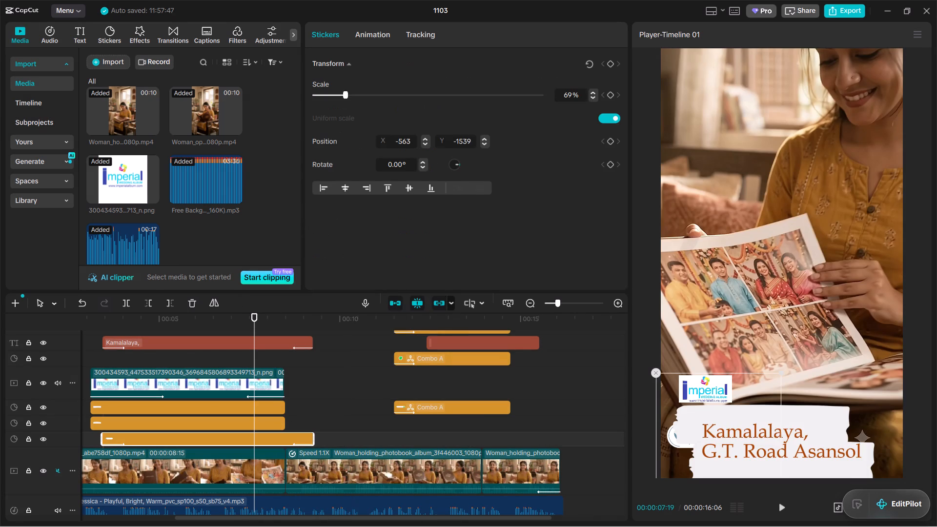
double_click(264, 440)
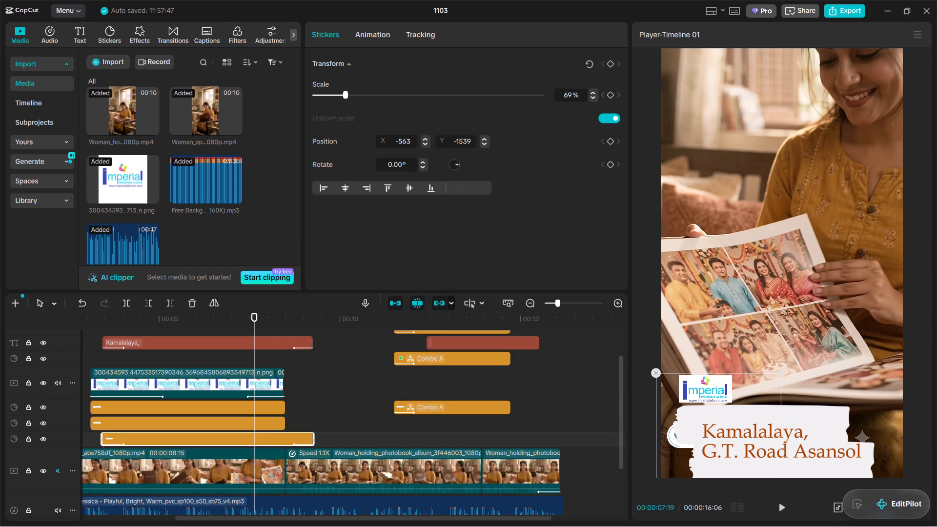
drag(665, 444, 725, 352)
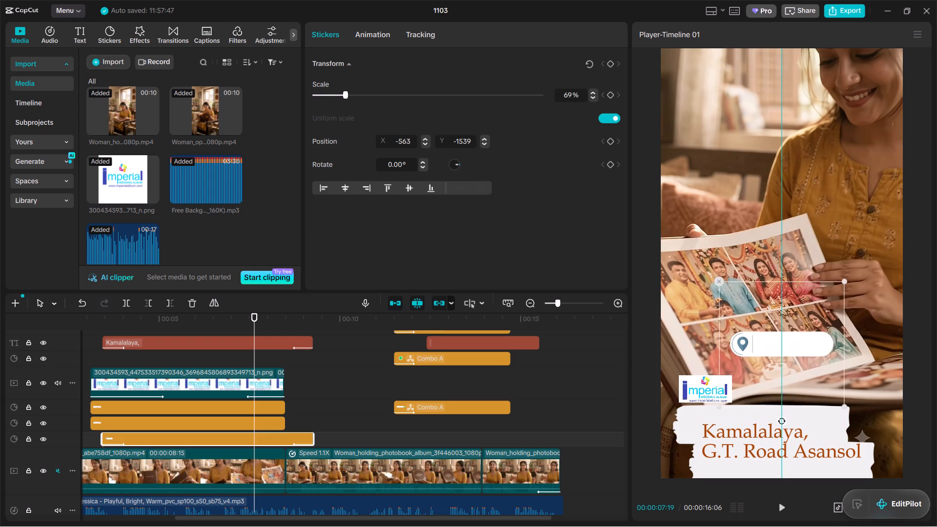
drag(725, 352, 733, 363)
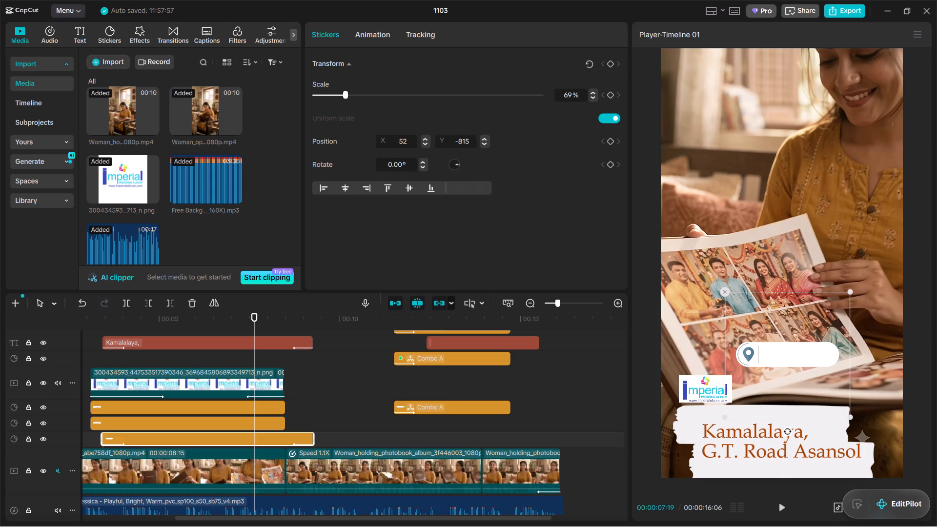
right_click(291, 438)
click(364, 326)
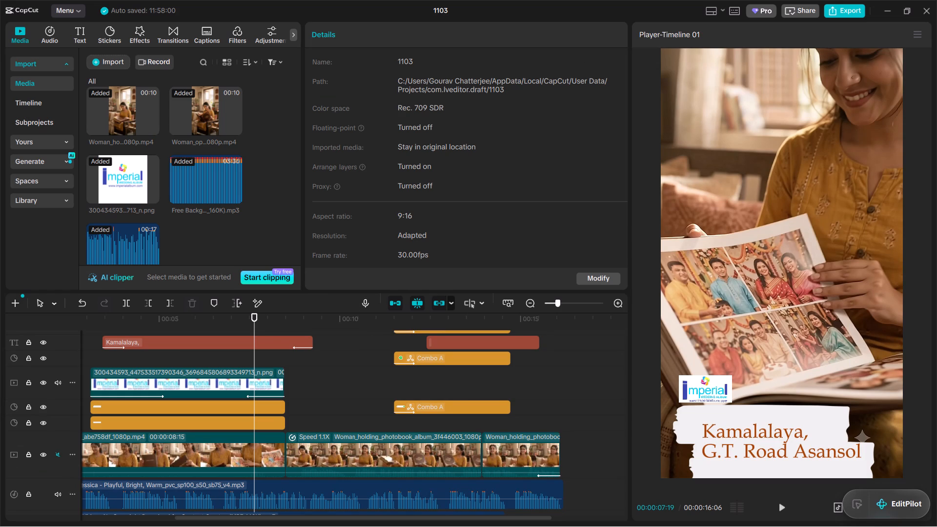
Play the video from the start to about 00:00:09:06 and replay the address overlay's ending to check its timing.
click(173, 328)
drag(173, 328, 87, 320)
scroll(173, 352, up, 3)
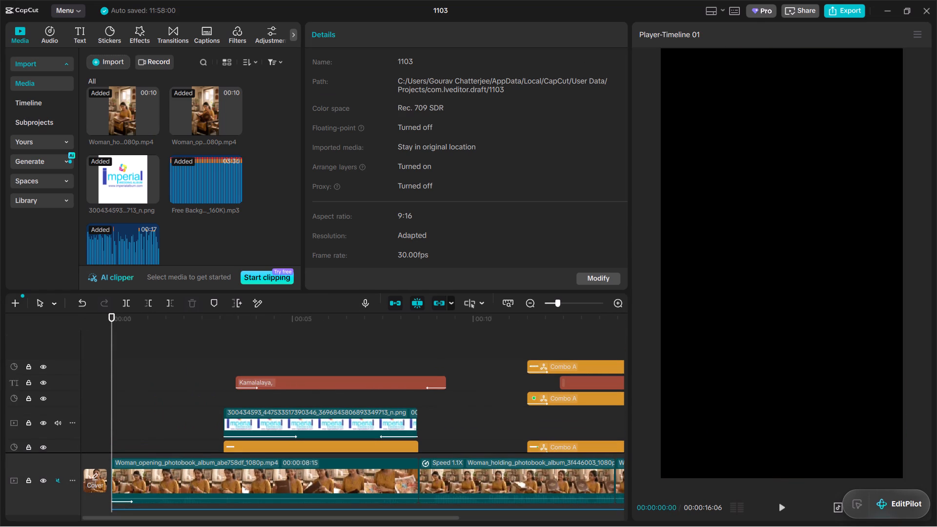
key(space)
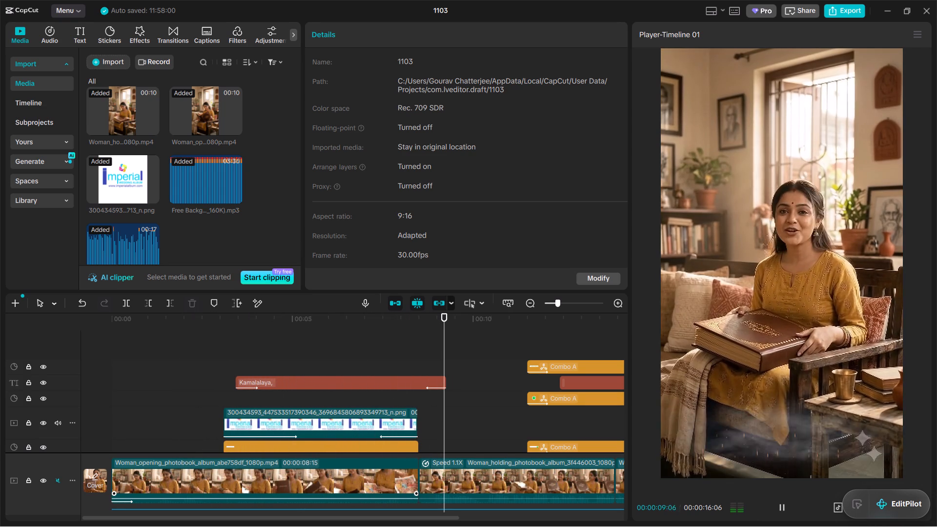
key(space)
click(274, 345)
key(space)
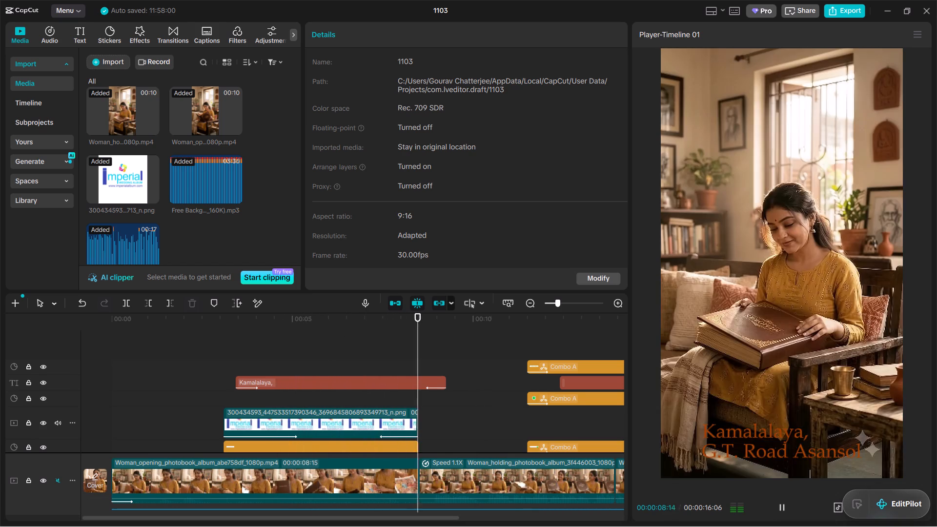
key(space)
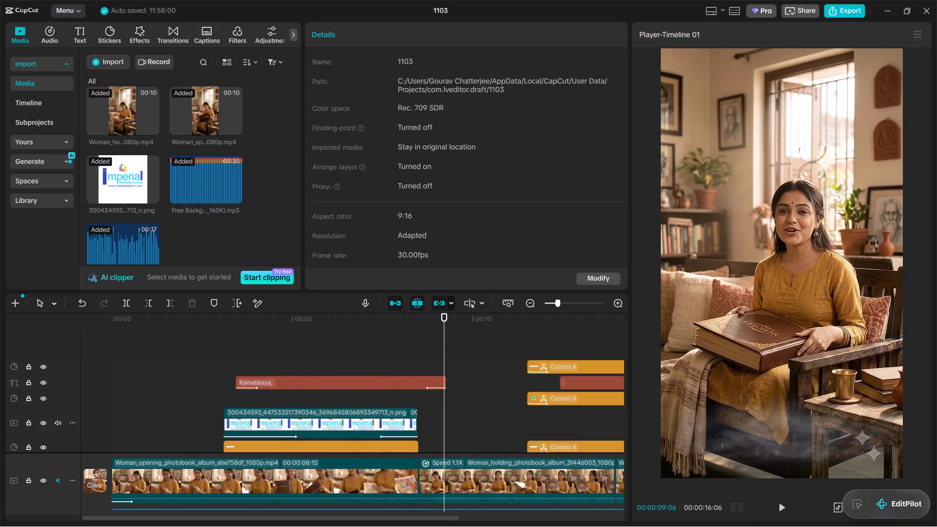
Trim the end of the Kamalalaya address text to match the end of the logo and the first video clip.
scroll(372, 402, down, 2)
click(425, 353)
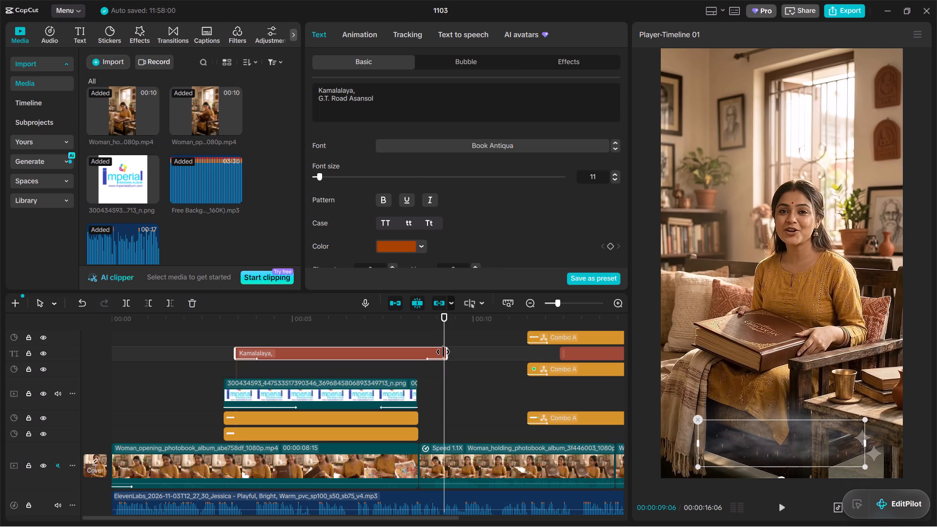
drag(448, 354, 439, 351)
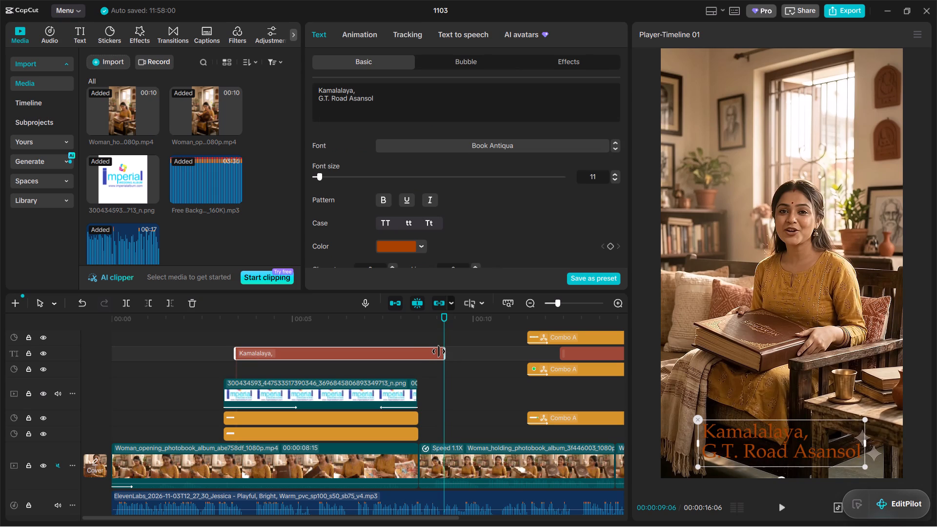
drag(439, 351, 418, 352)
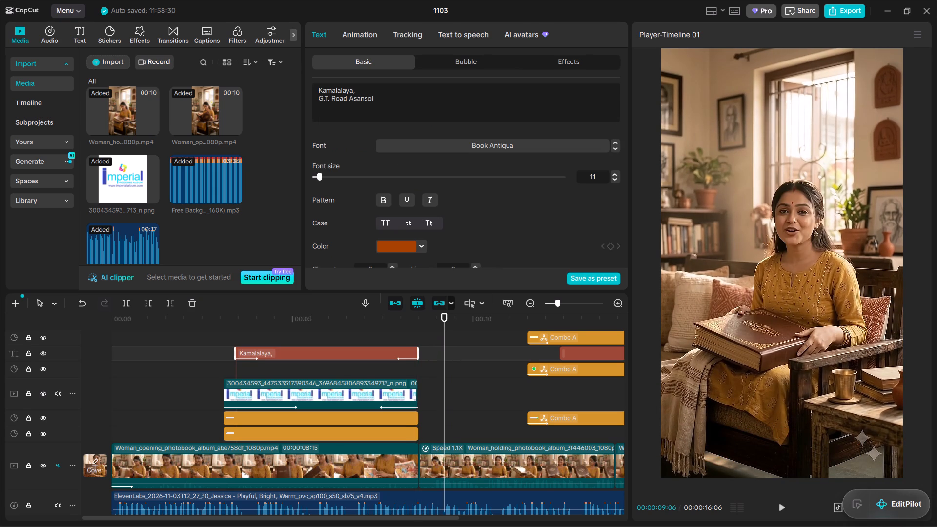
At 00:00:12:05, nudge the grouped Order Now, link bar and WhatsApp stickers slightly toward the frame's left edge.
click(364, 334)
key(space)
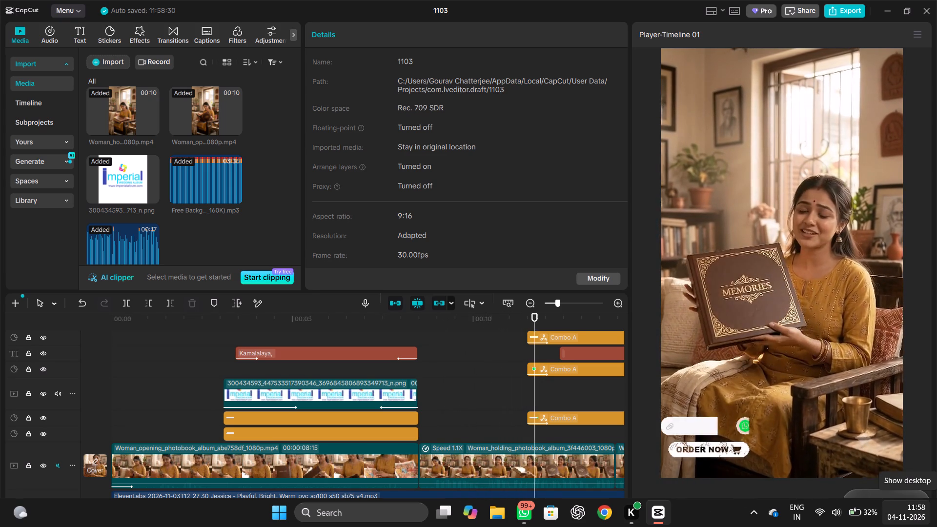
key(space)
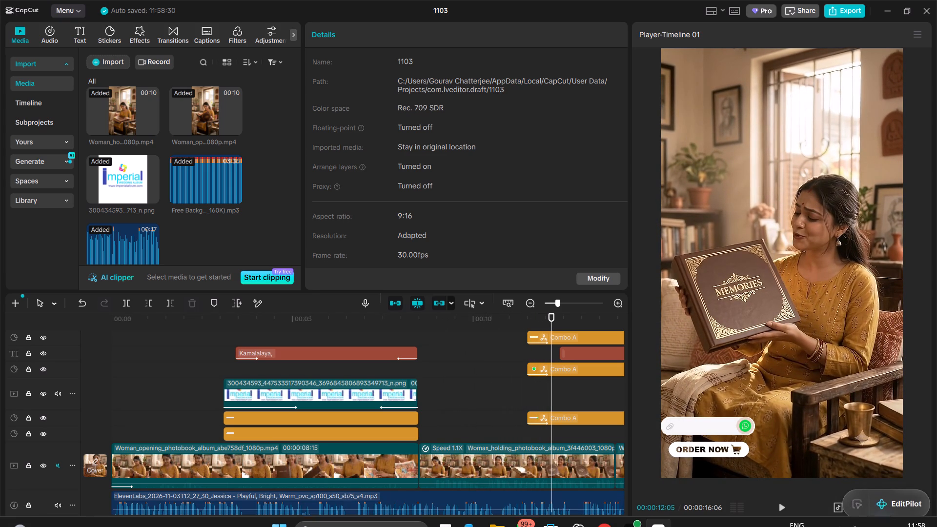
drag(724, 451, 723, 438)
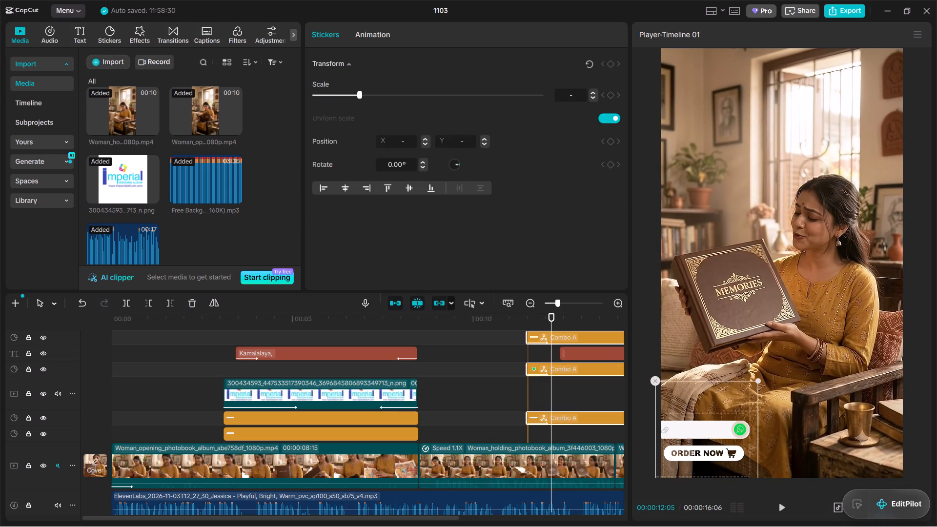
drag(723, 438, 723, 437)
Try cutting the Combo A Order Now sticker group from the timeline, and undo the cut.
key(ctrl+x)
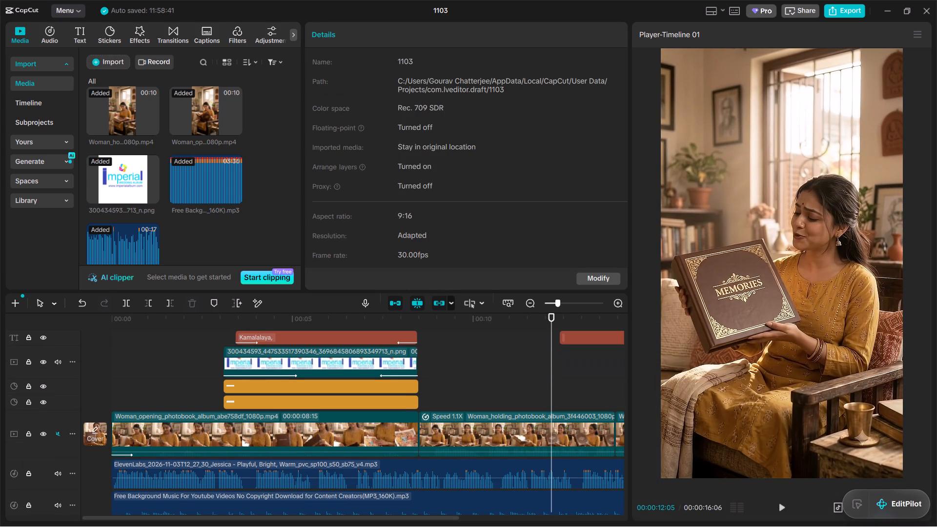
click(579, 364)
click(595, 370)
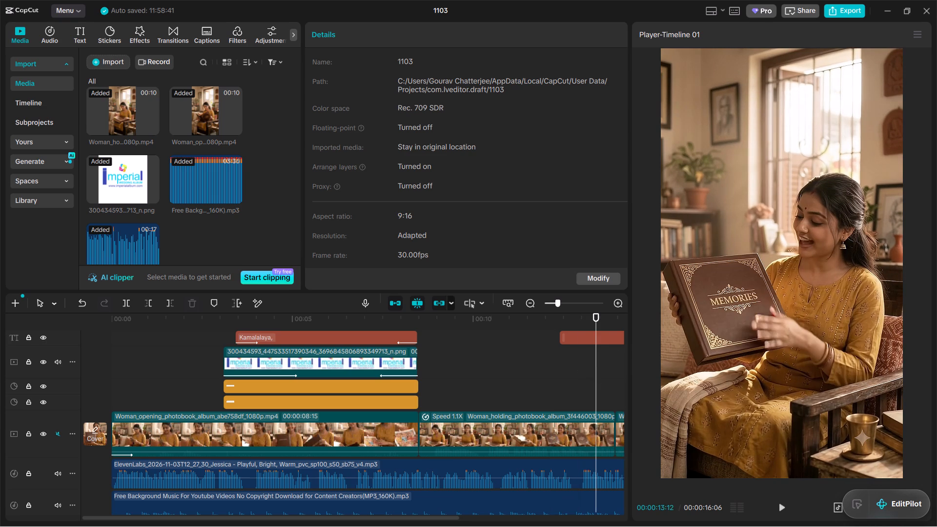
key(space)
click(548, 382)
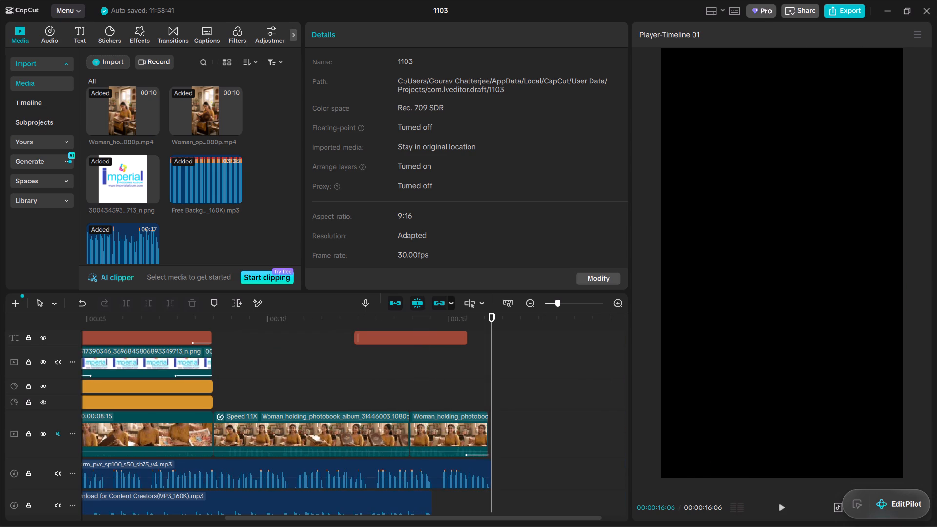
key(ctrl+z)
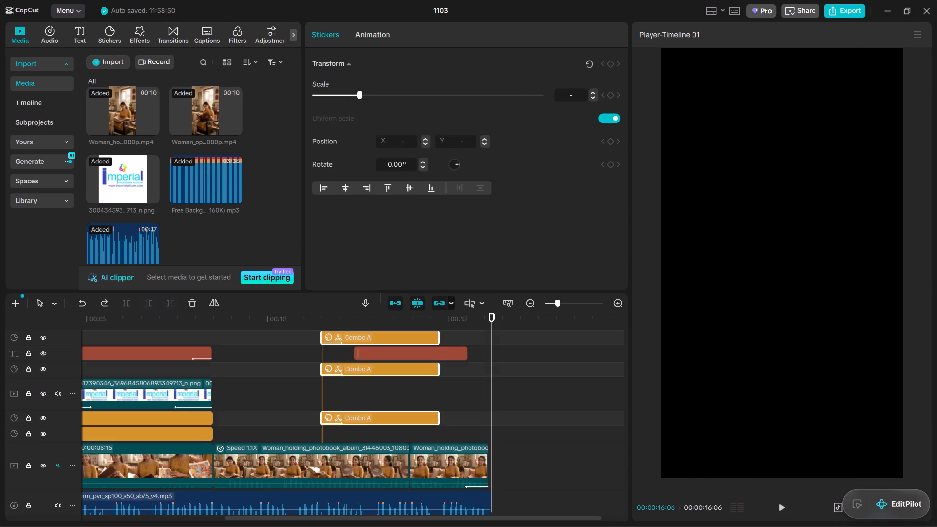
Ungroup the three Combo A stickers of the Order Now overlay.
click(278, 382)
right_click(355, 368)
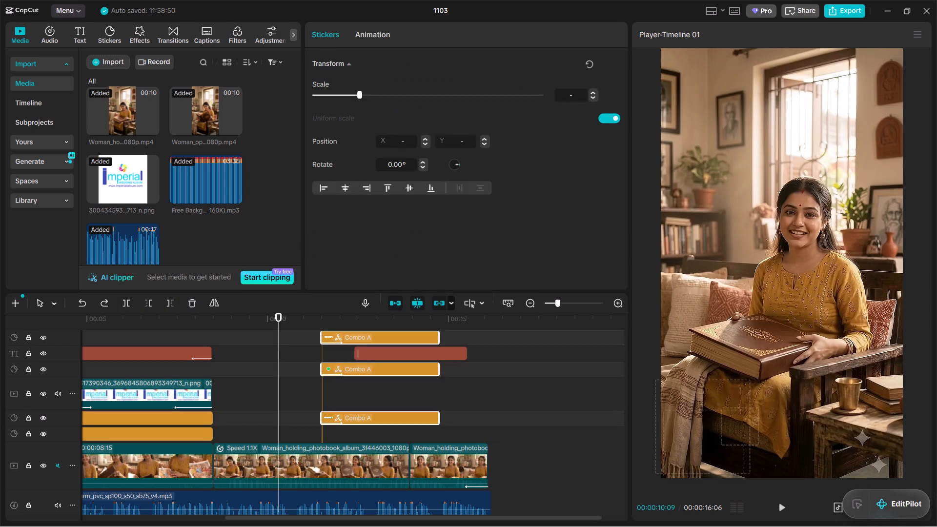
click(400, 439)
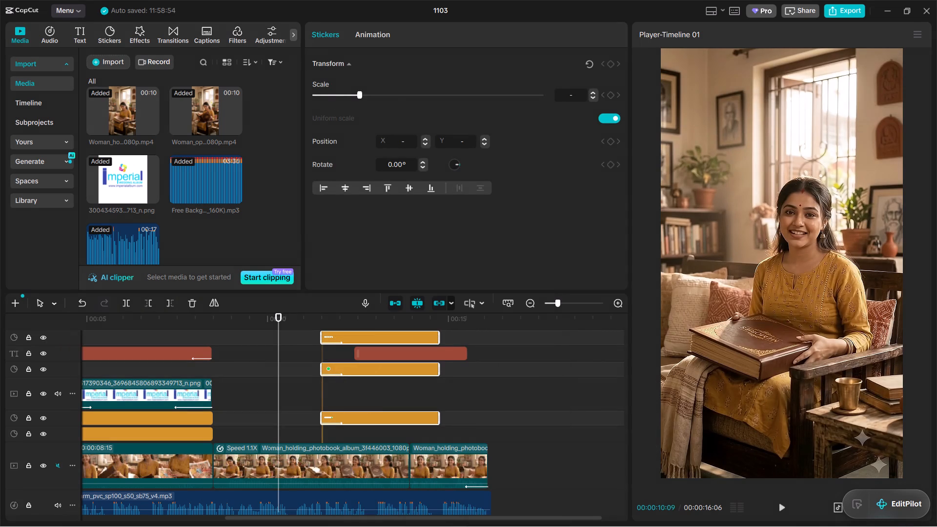
Play back the section where the Order Now, link bar and WhatsApp stickers enter.
click(296, 384)
key(space)
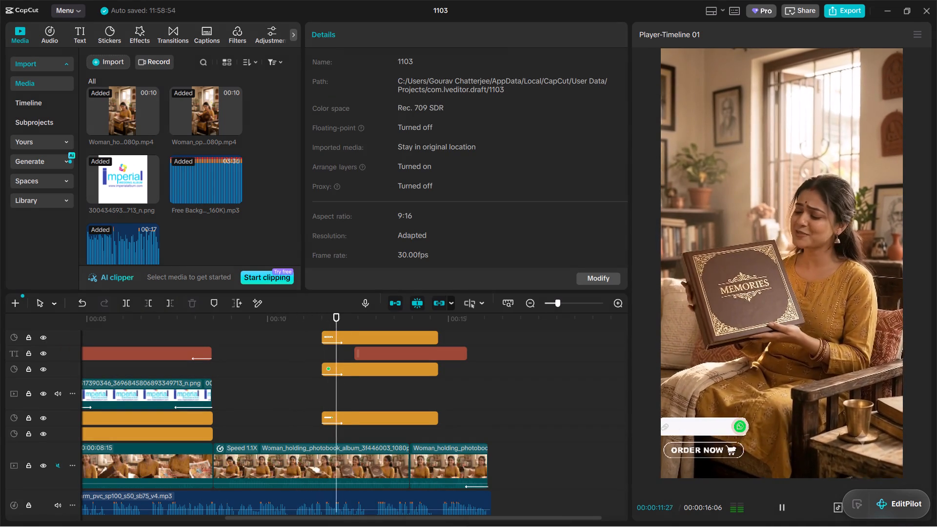
key(space)
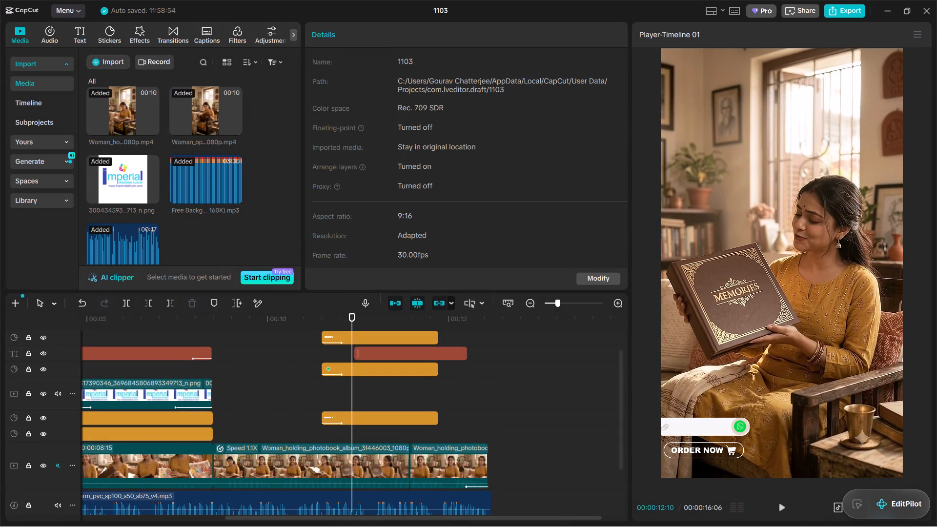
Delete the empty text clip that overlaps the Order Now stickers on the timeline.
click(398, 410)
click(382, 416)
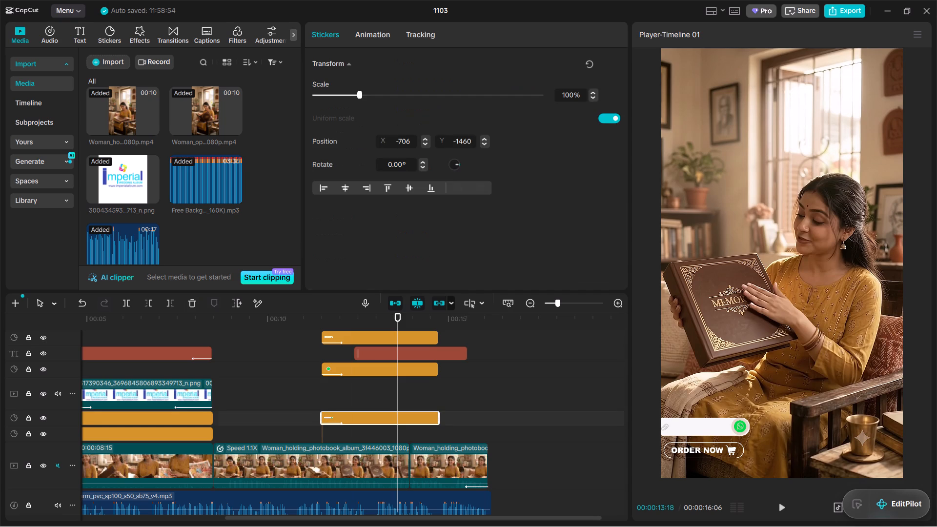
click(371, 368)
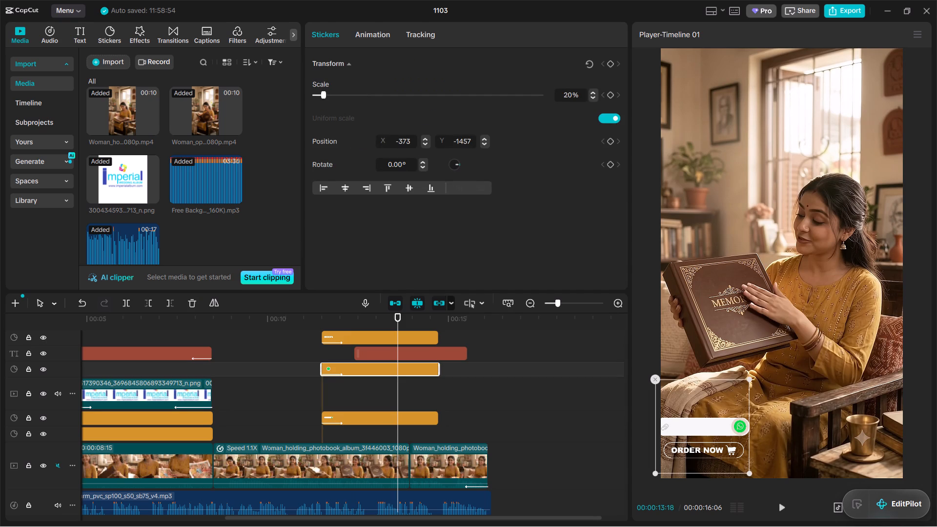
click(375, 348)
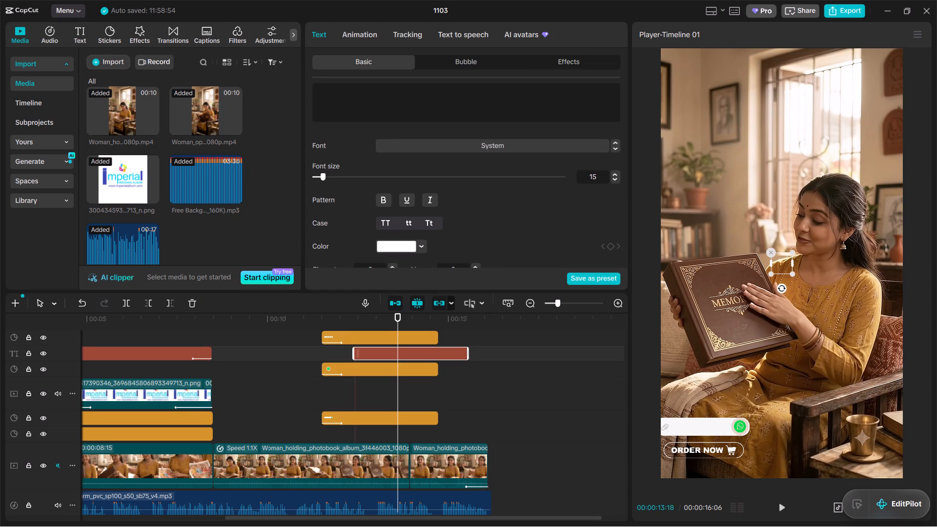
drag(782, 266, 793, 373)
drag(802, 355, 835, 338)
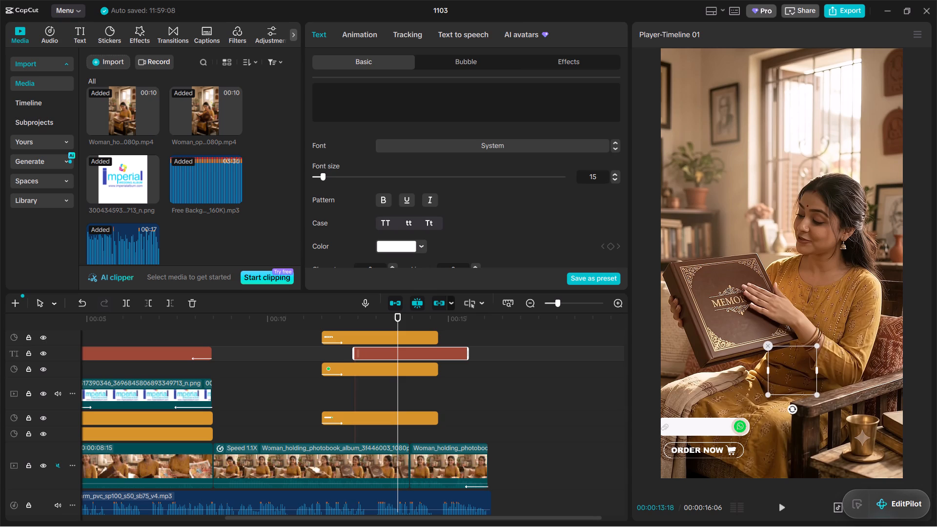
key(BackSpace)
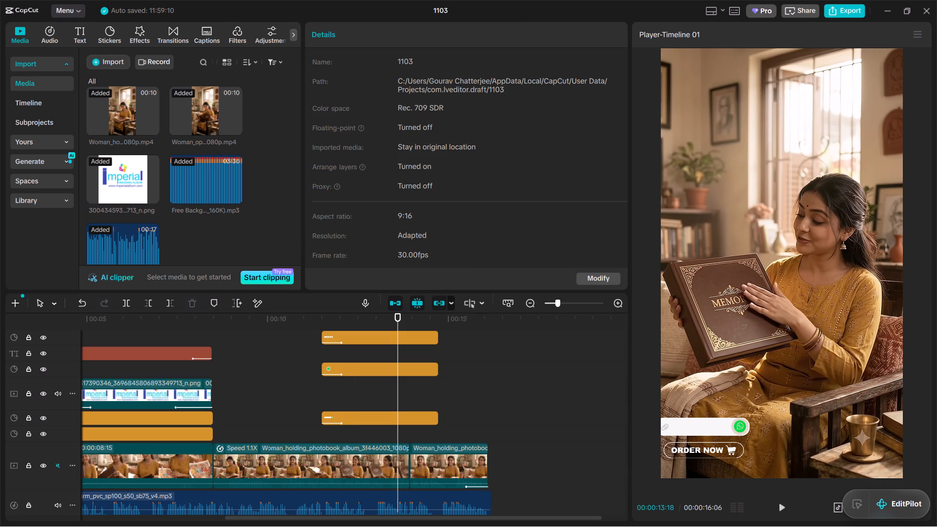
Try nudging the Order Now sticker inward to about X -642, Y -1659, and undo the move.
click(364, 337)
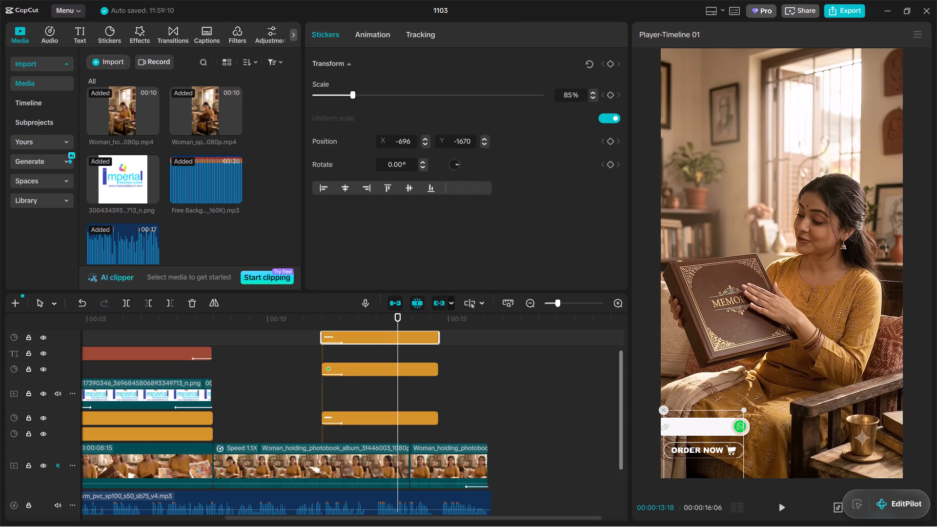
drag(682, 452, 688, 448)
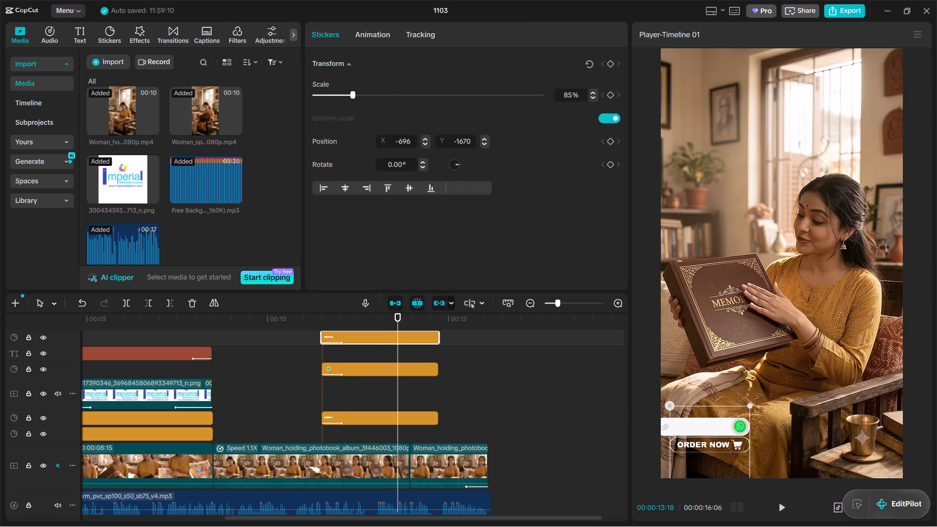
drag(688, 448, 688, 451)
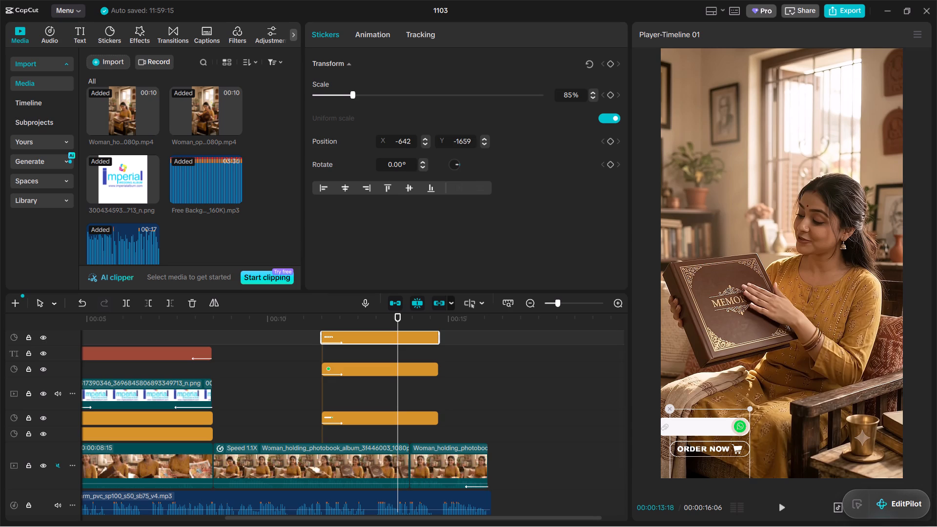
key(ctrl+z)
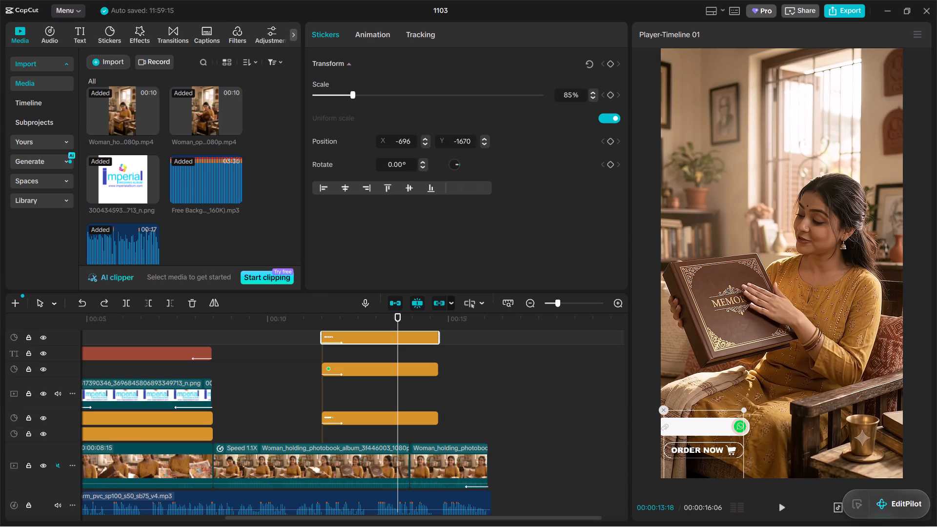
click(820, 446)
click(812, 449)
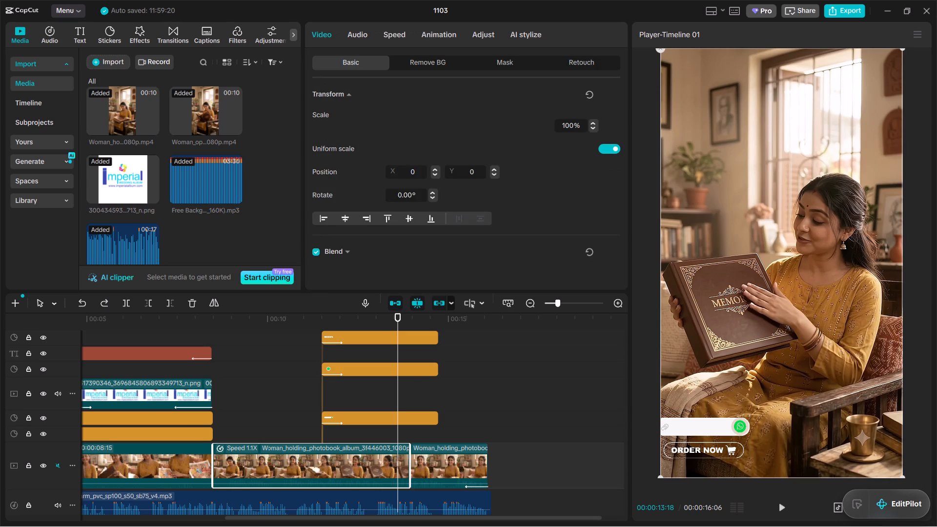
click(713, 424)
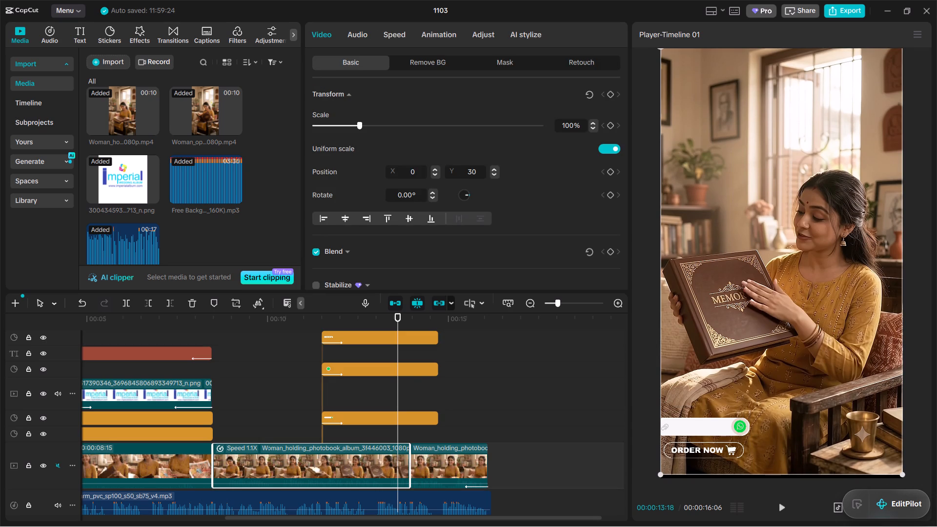
Step back through the edit history to before the sticker group nudge, keeping the stray sticker's removal and the Kamalalaya text trim.
key(ctrl+z)
key(ctrl+z)
key(ctrl+z)
key(ctrl+z)
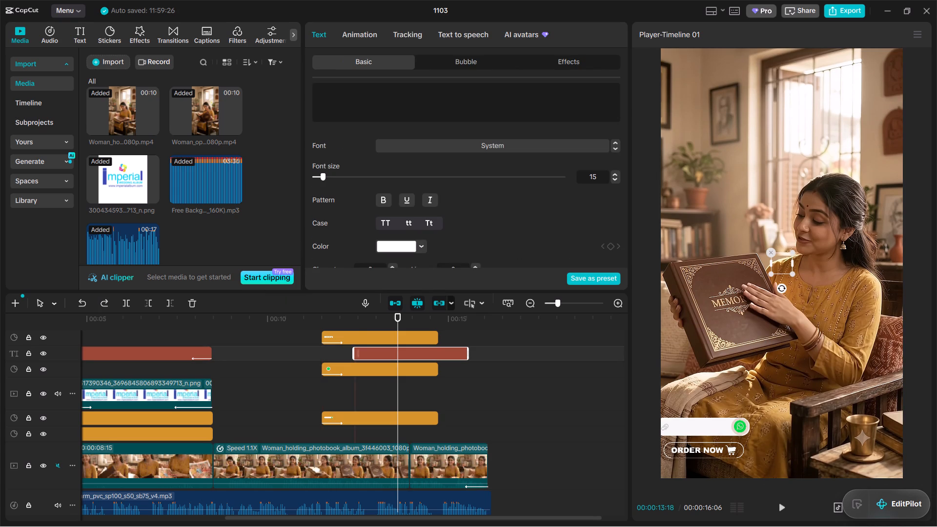
key(ctrl+z)
key(ctrl+z)
key(ctrl+z)
key(ctrl+z)
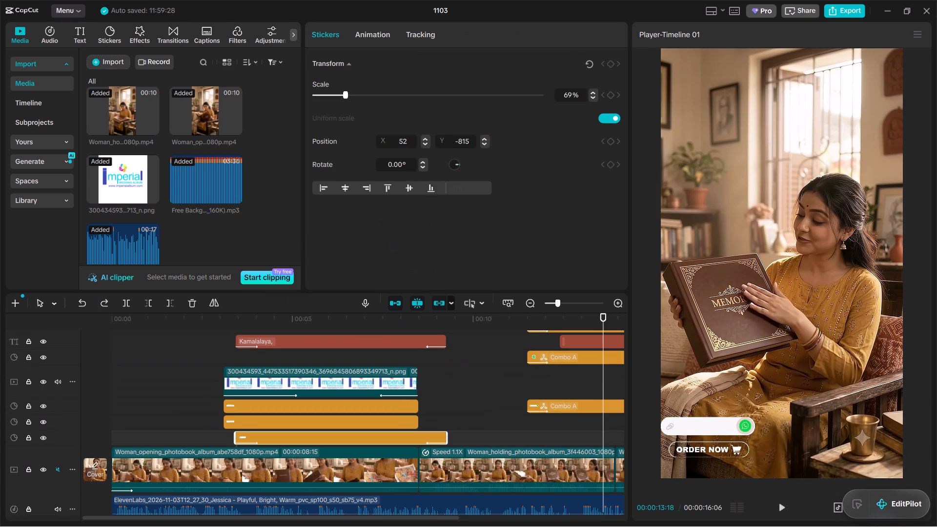
key(ctrl+shift+x)
key(ctrl+shift+x)
key(ctrl+shift+x)
key(ctrl+shift+x)
key(ctrl+shift+x)
key(ctrl+shift+z)
key(ctrl+shift+z)
key(ctrl+shift+z)
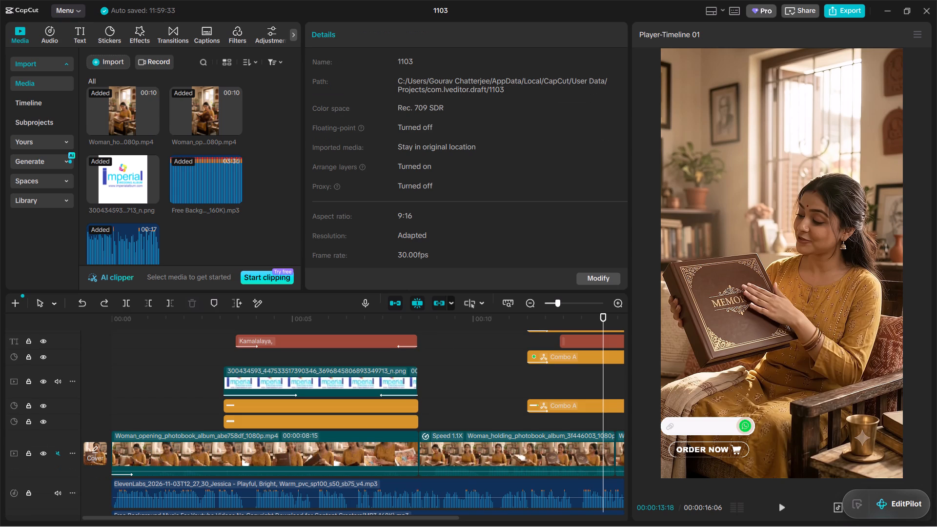
key(ctrl+z)
Delete the empty text clip that overlaps the Combo A stickers on the timeline.
click(581, 345)
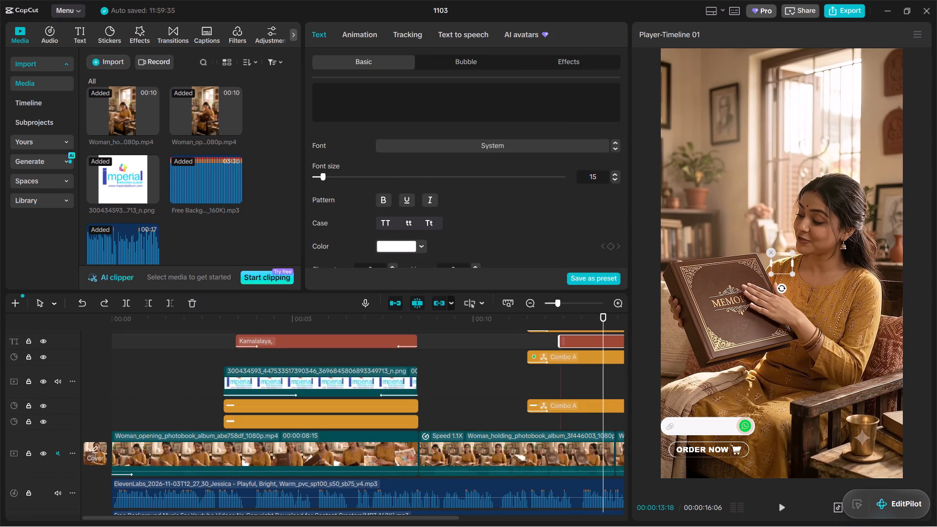
key(BackSpace)
Ungroup the Combo A stickers of the Order Now overlay.
click(702, 429)
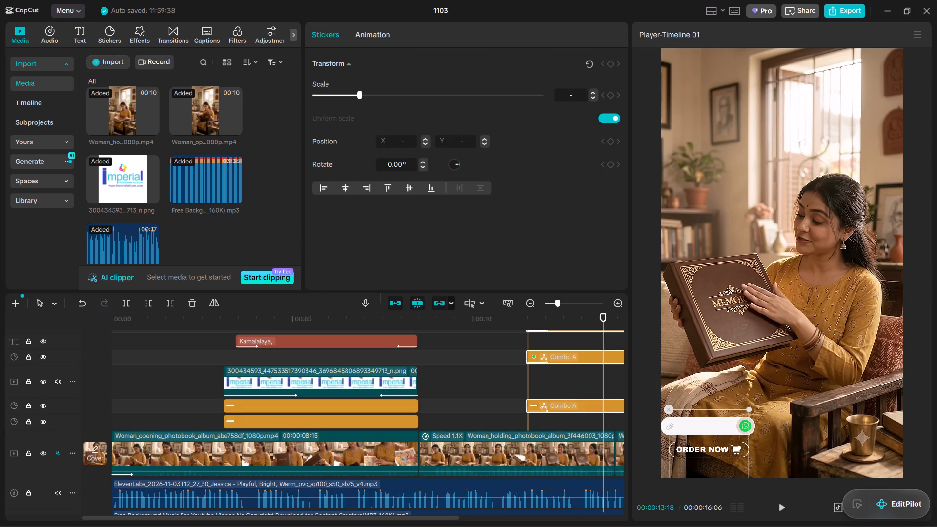
right_click(587, 401)
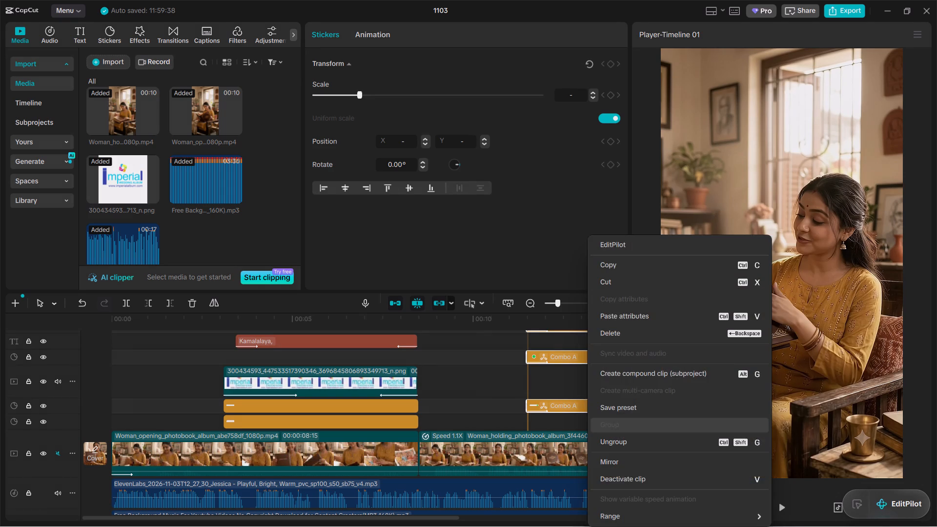
click(618, 440)
Move the Order Now sticker inward from the frame's left edge to about X -580, Y -1675.
click(775, 428)
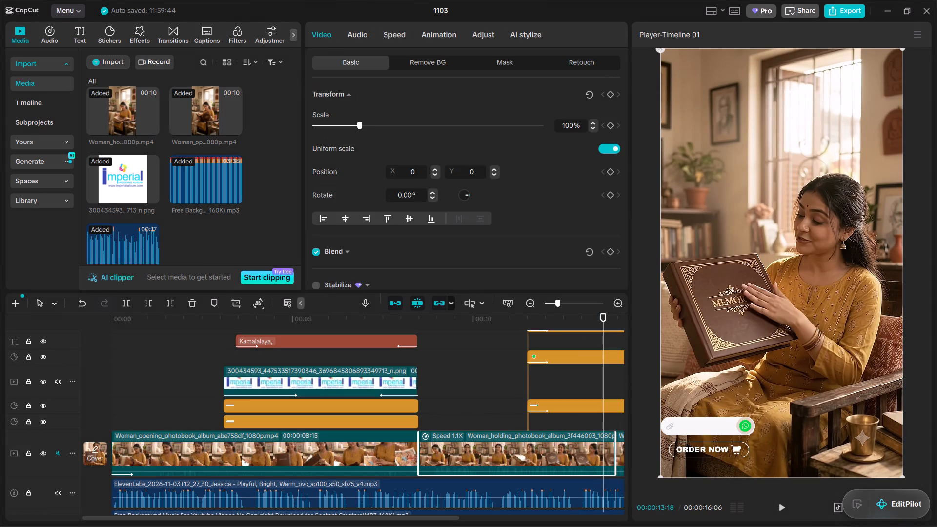
drag(710, 426, 722, 423)
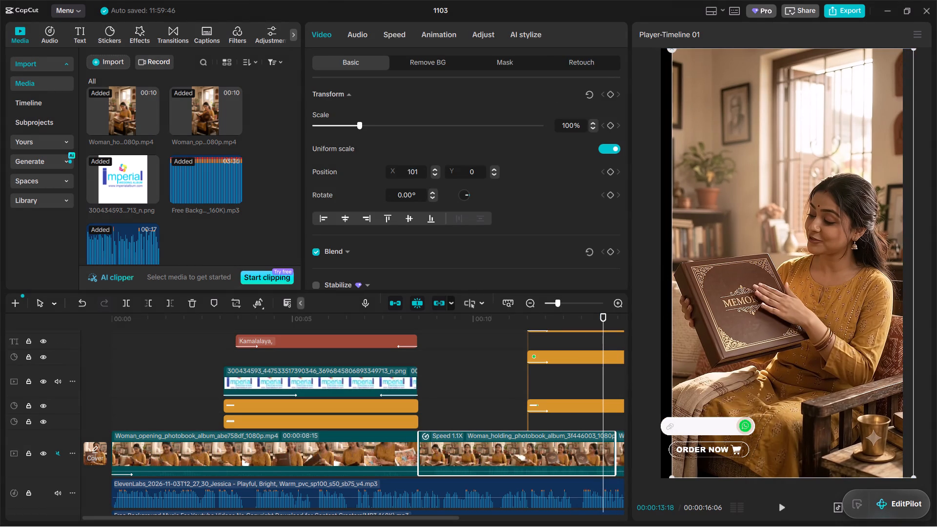
key(ctrl+z)
click(712, 424)
click(709, 424)
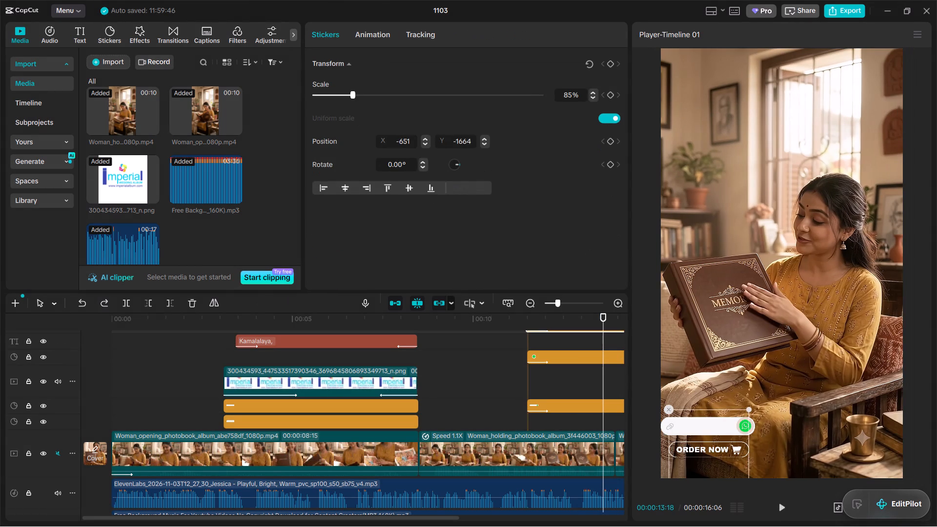
drag(709, 424, 716, 426)
click(708, 430)
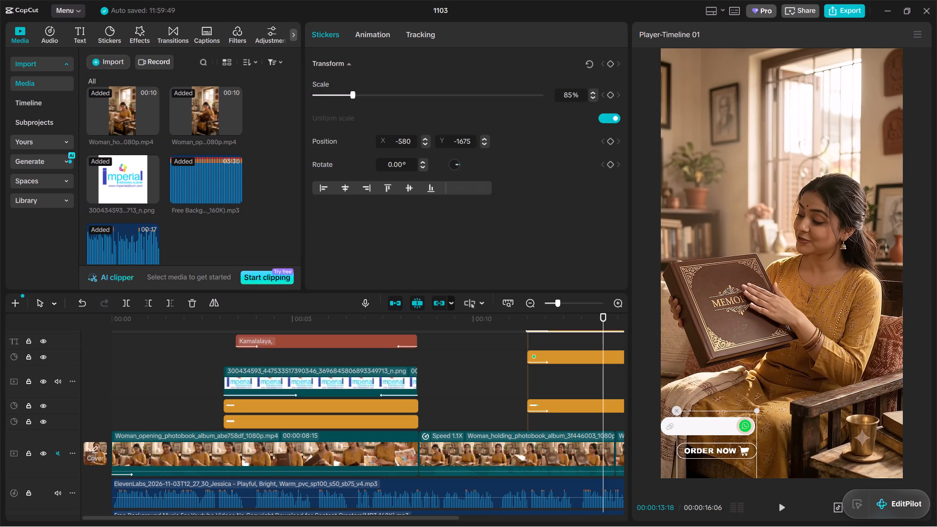
Move the white link bar sticker inward above Order Now, to about X -570, Y -1438.
click(670, 438)
drag(683, 418, 693, 420)
drag(744, 426, 751, 426)
key(ctrl+z)
click(746, 425)
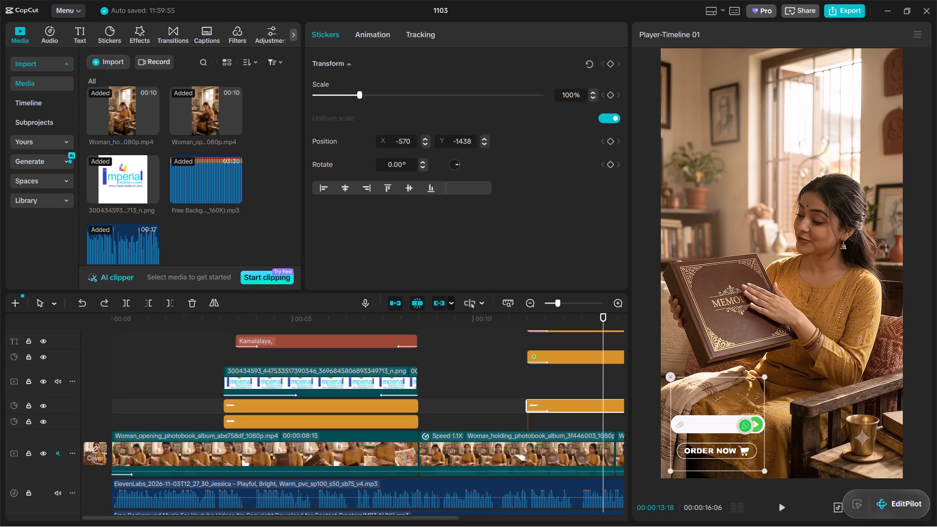
Move the WhatsApp icon sticker onto the right end of the link bar, covering the bar's green arrow.
click(777, 422)
click(749, 425)
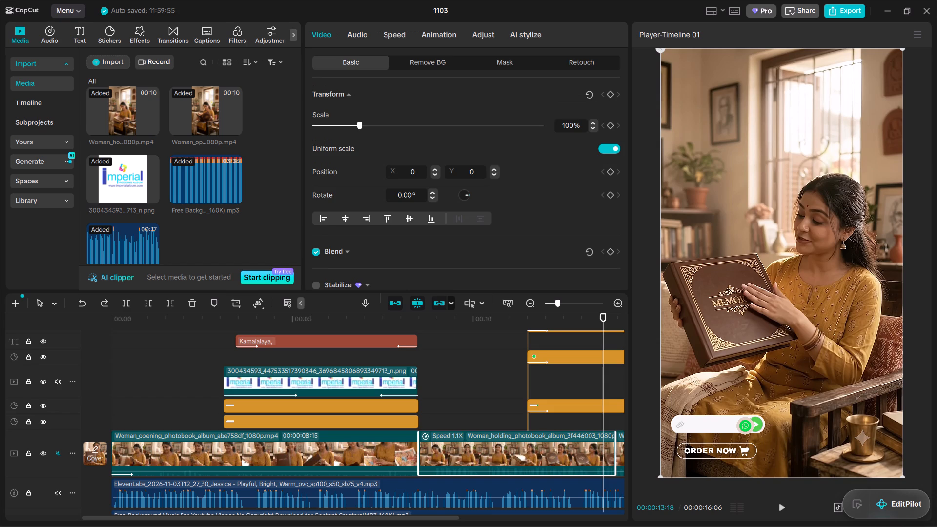
click(748, 427)
click(748, 427)
click(748, 427)
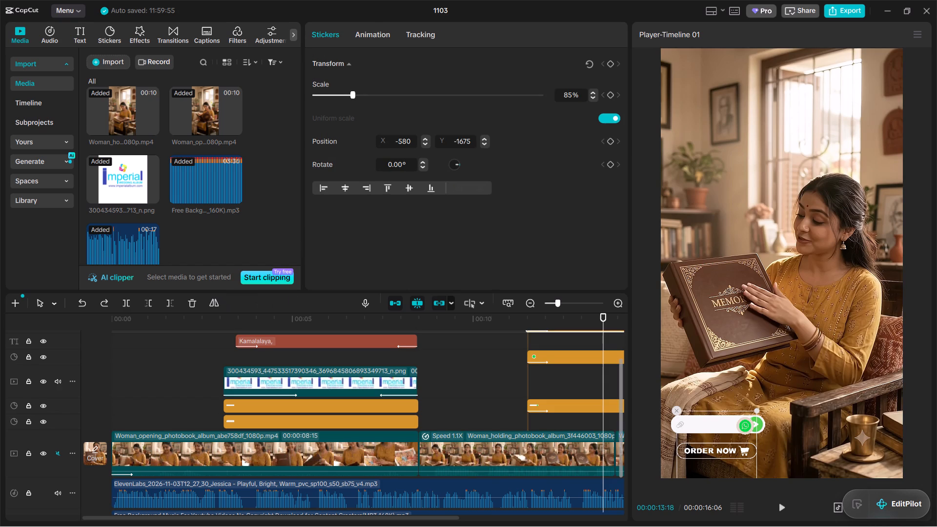
click(559, 358)
drag(748, 432, 759, 432)
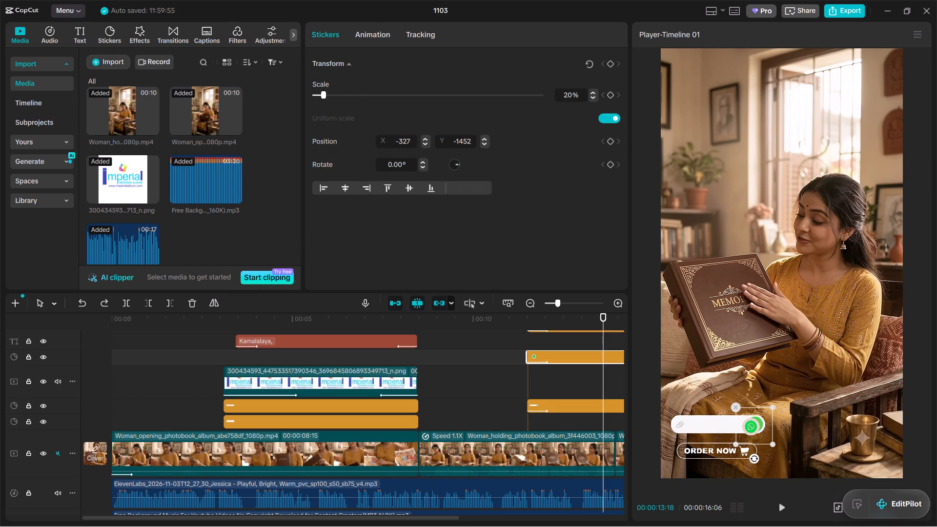
drag(759, 432, 758, 431)
click(782, 459)
Reposition the Order Now sticker beneath the link bar, to about X -558, Y -1654.
drag(734, 450, 735, 446)
key(ctrl+z)
click(788, 448)
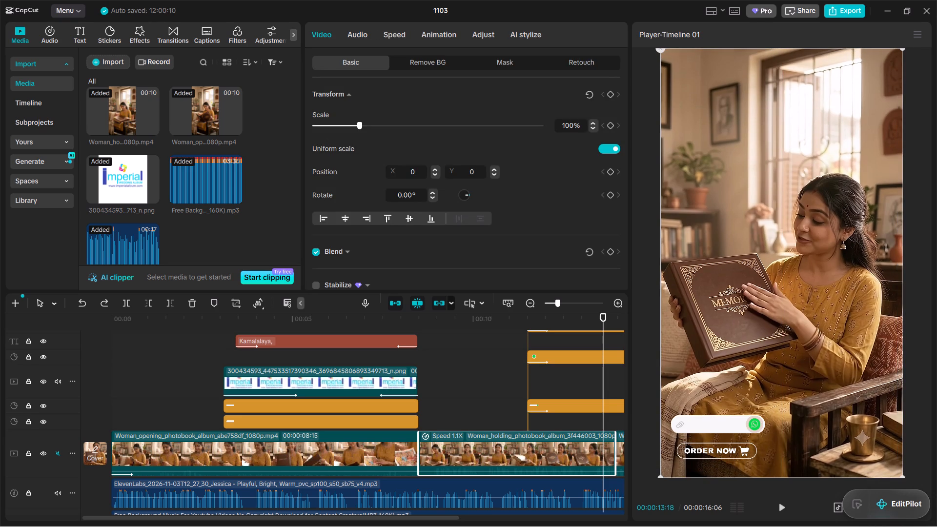
click(765, 488)
click(745, 448)
click(737, 453)
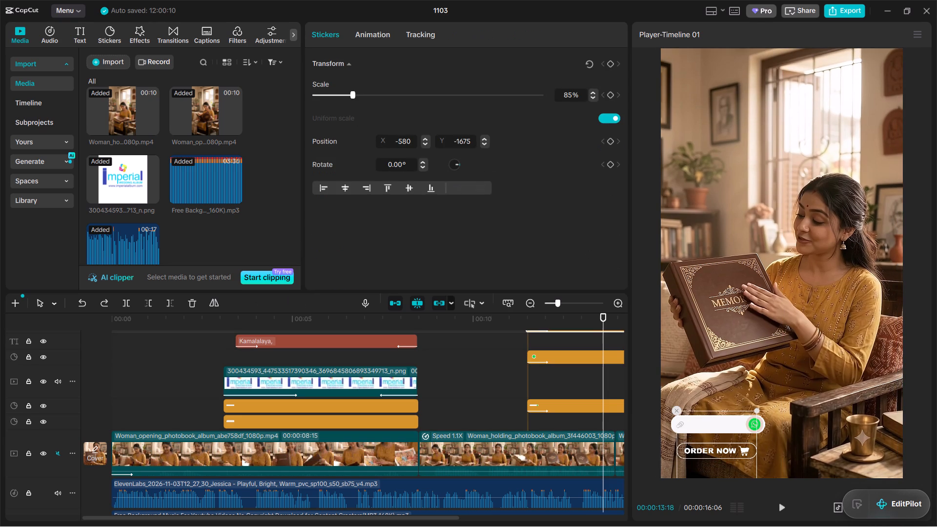
click(732, 455)
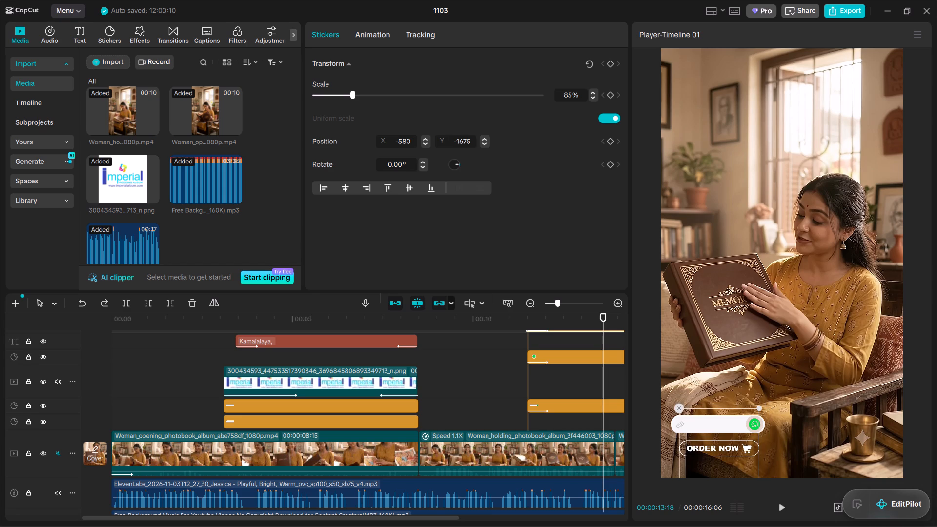
click(644, 380)
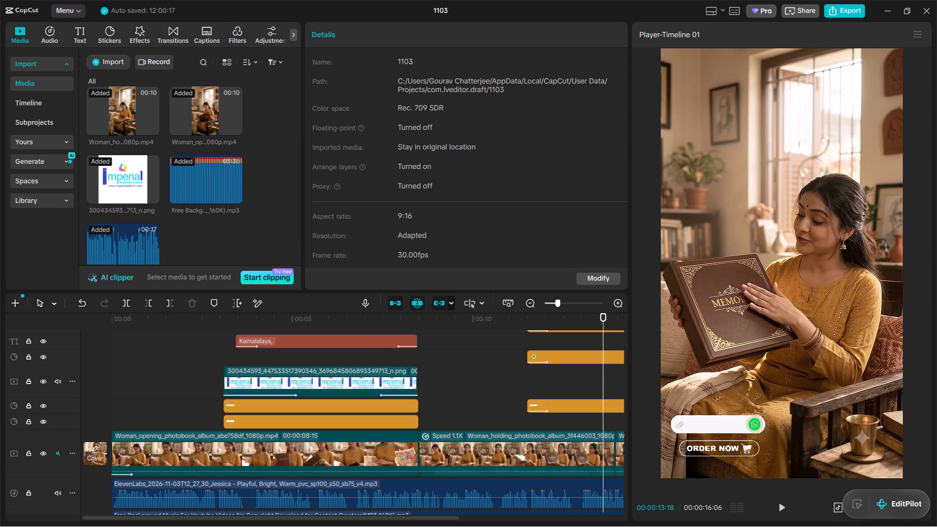
Add a default text clip at the 00:00:13:18 playhead position.
click(78, 34)
click(105, 71)
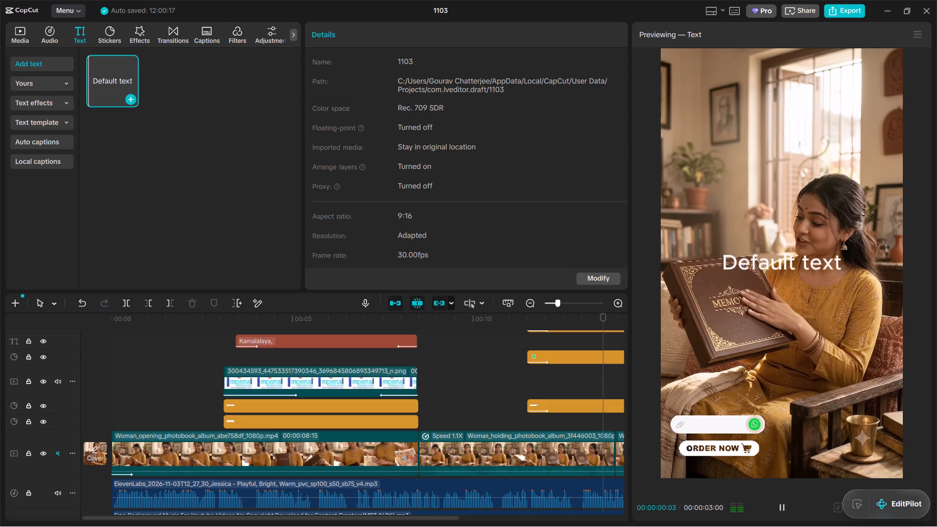
key(space)
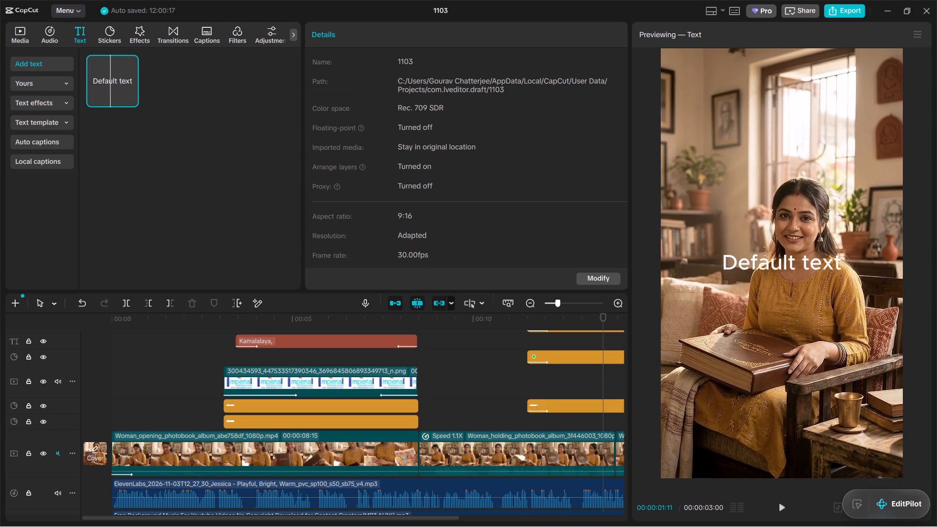
click(131, 101)
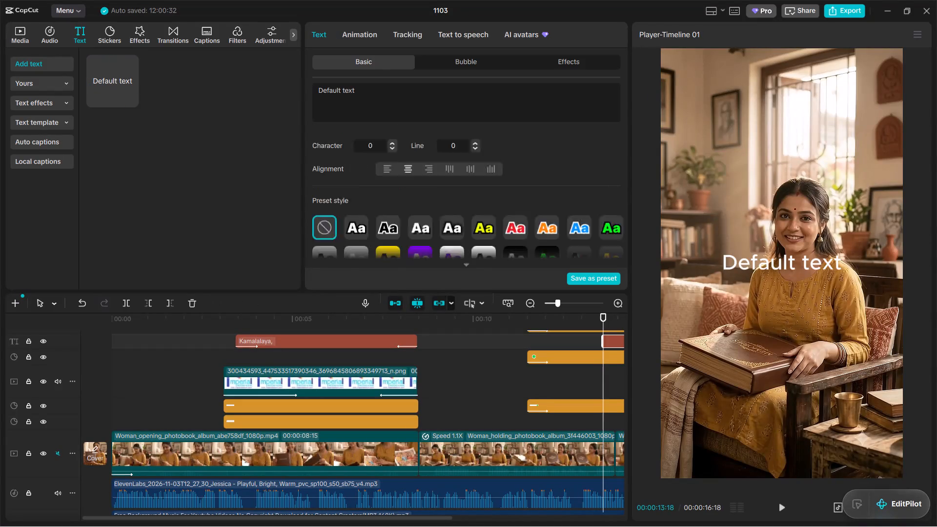
Replace the new text clip's default wording with "Link In Bio".
click(440, 80)
click(447, 92)
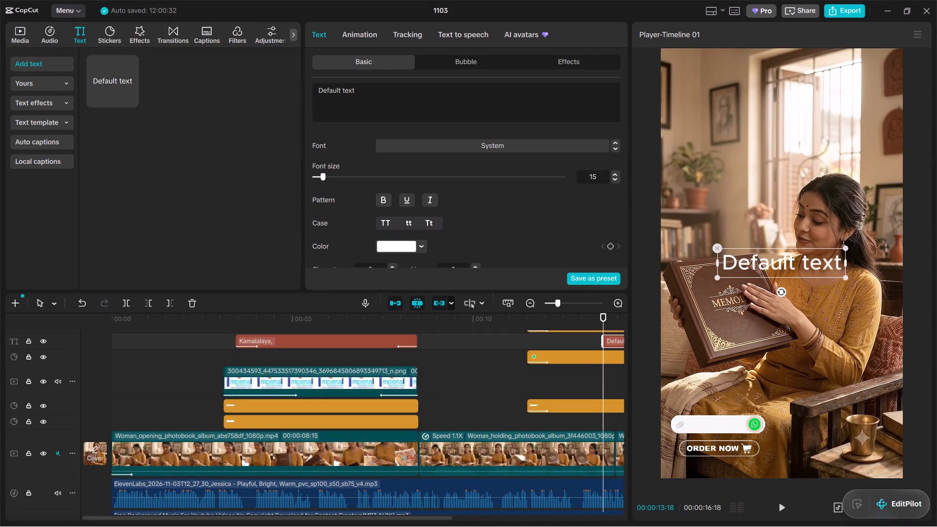
key(BackSpace)
key(BackSpace)
key(BackSpace)
key(BackSpace)
key(BackSpace)
key(BackSpace)
key(BackSpace)
key(BackSpace)
key(BackSpace)
key(BackSpace)
key(BackSpace)
key(BackSpace)
key(BackSpace)
key(BackSpace)
key(BackSpace)
key(BackSpace)
key(BackSpace)
key(BackSpace)
key(BackSpace)
key(BackSpace)
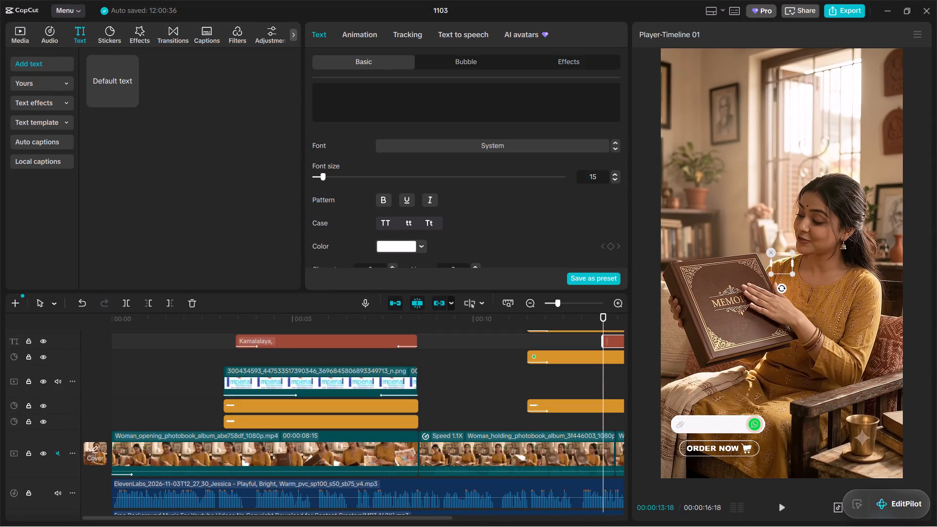
text(Link)
key(space)
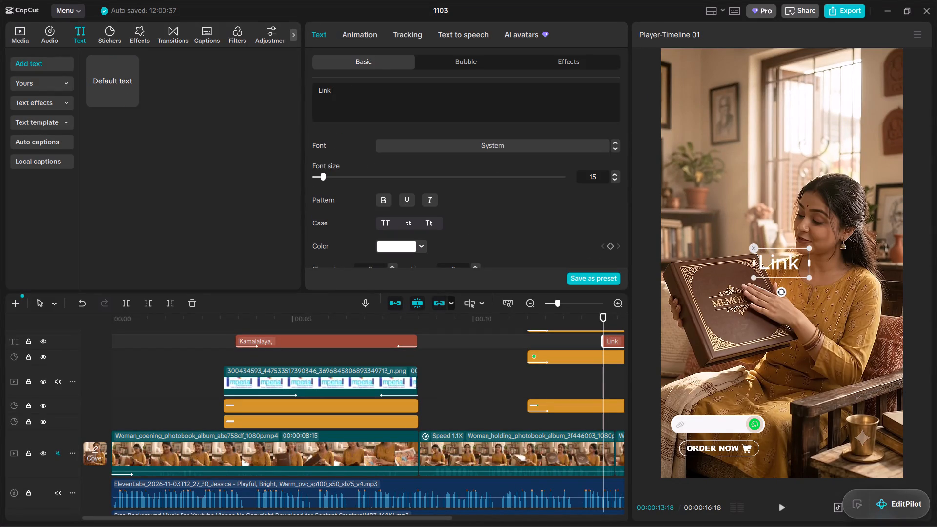
text(In Bio)
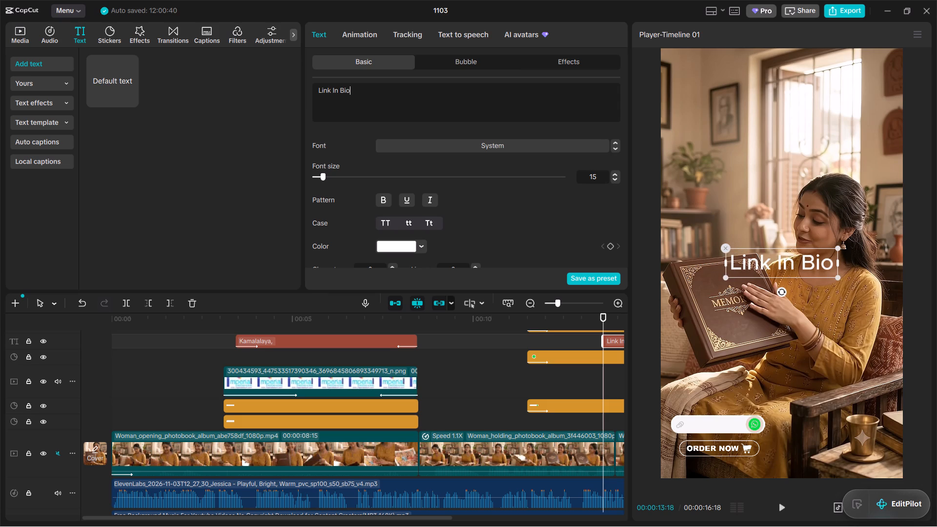
Change the Link In Bio text colour to black, hex 000000.
scroll(381, 163, down, 1)
click(396, 192)
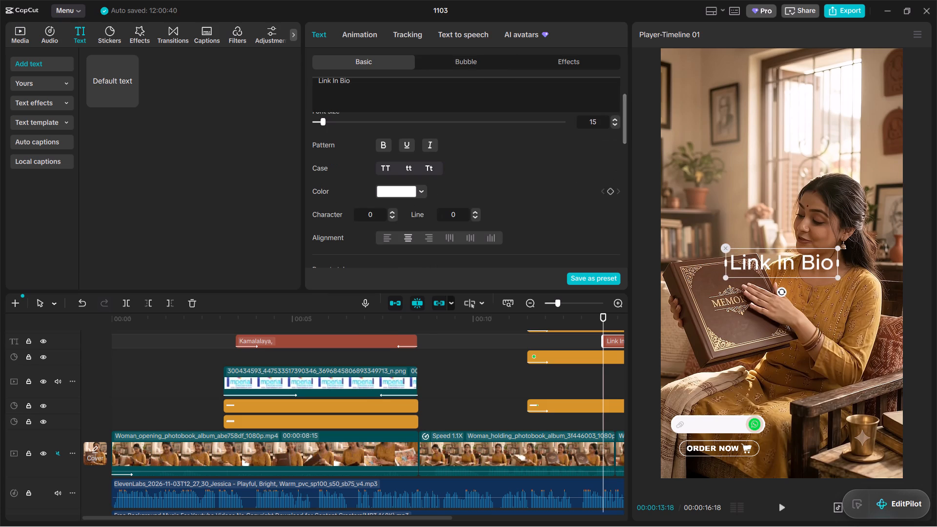
drag(367, 249, 325, 320)
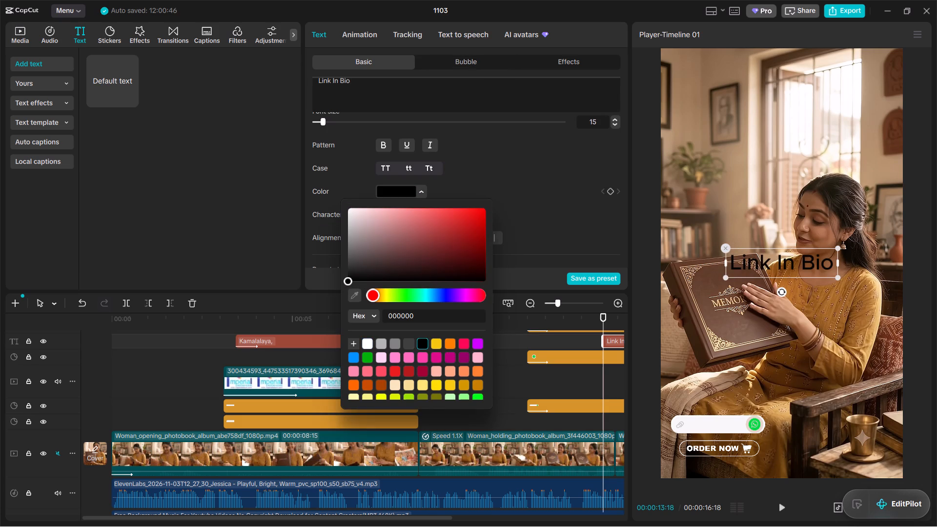
click(516, 195)
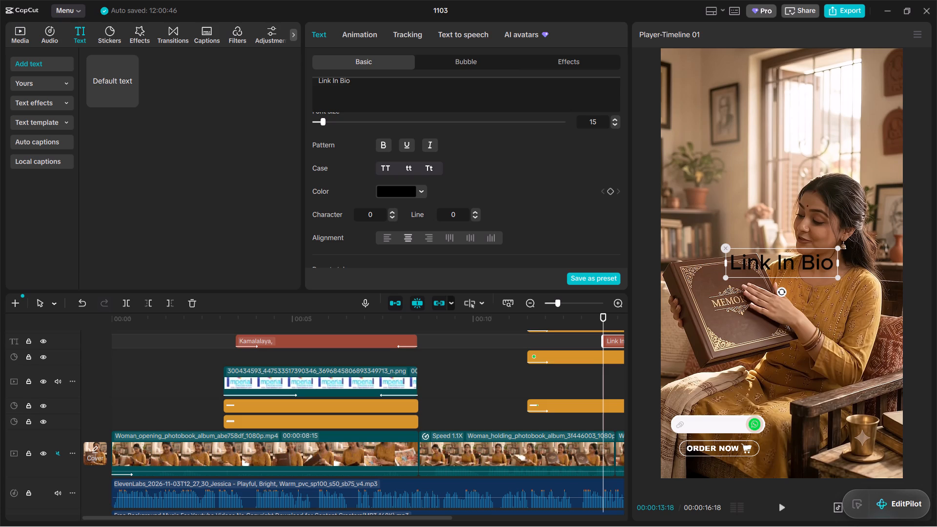
Set the Link In Bio text's font to Book Antiqua.
scroll(407, 138, up, 1)
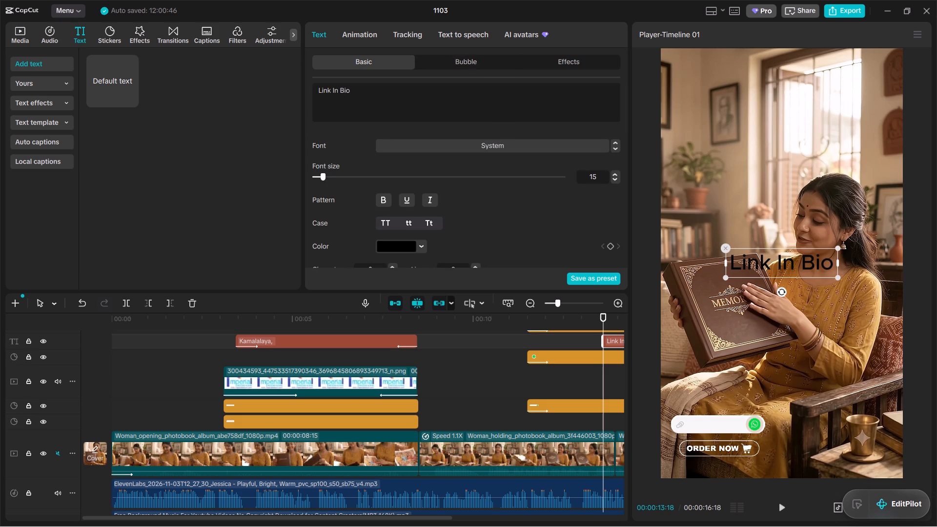
click(473, 150)
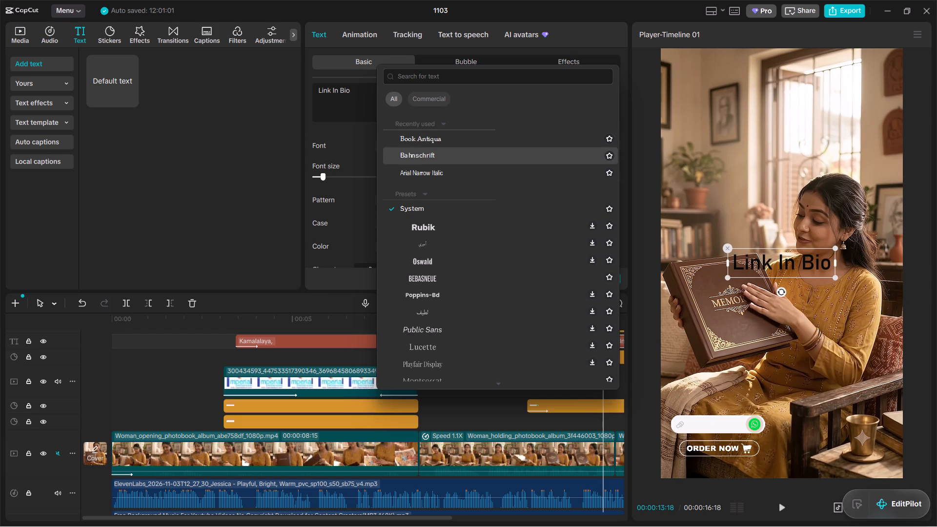
click(469, 133)
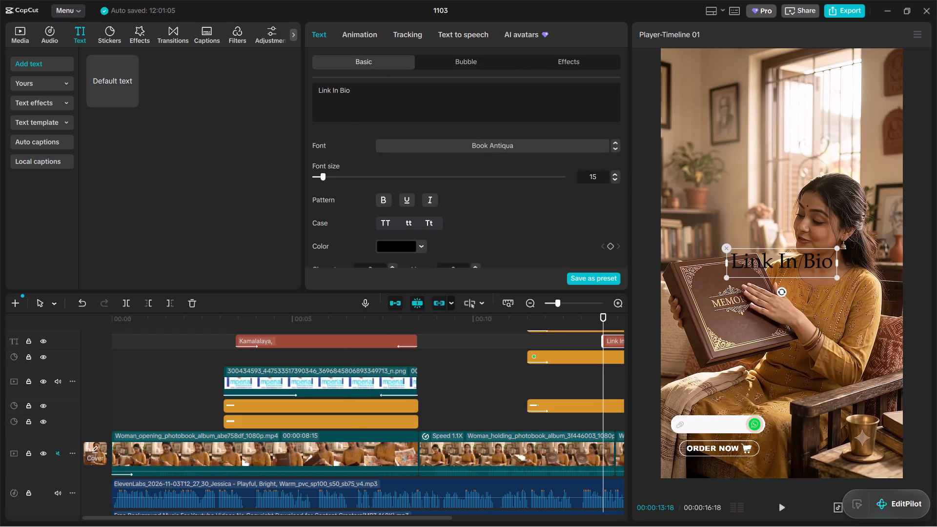
Shrink the Link In Bio text and fit it inside the white link bar, between the link symbol and the WhatsApp icon.
drag(815, 263, 760, 366)
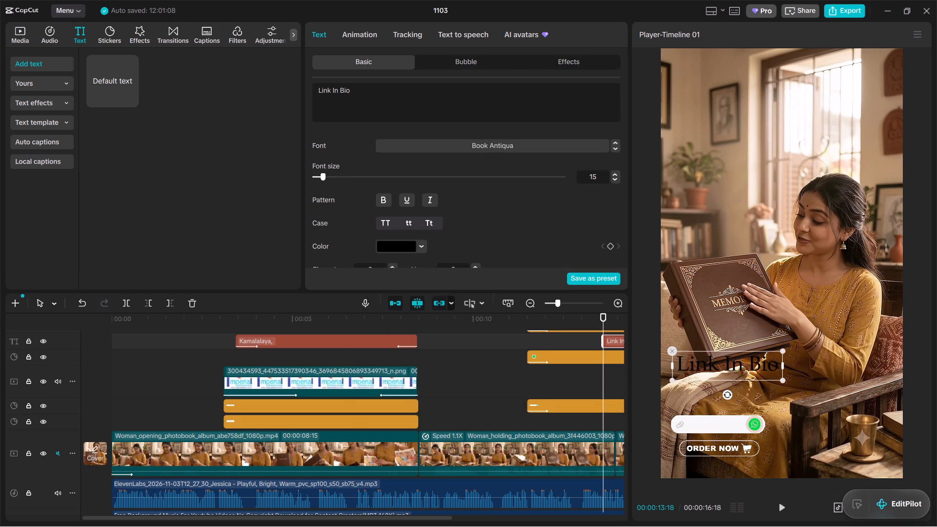
drag(782, 351, 765, 359)
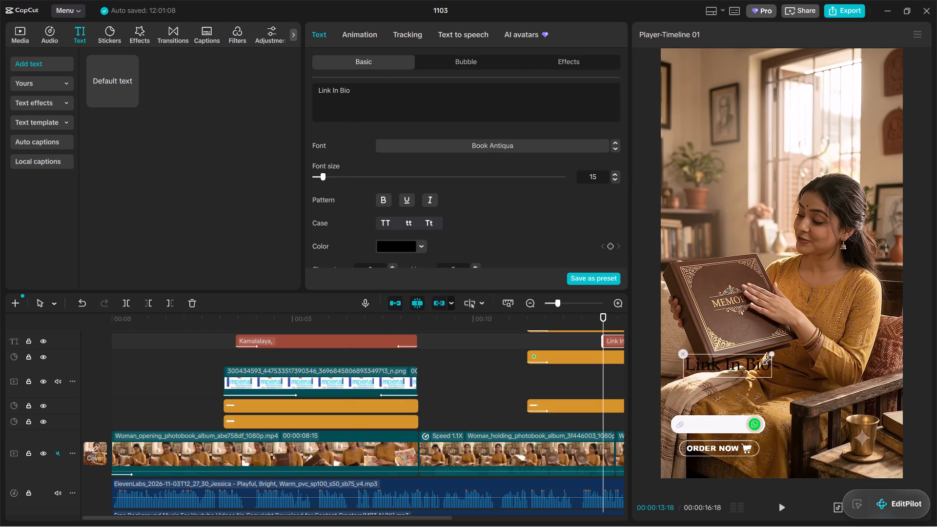
drag(765, 359, 761, 361)
drag(735, 360, 733, 392)
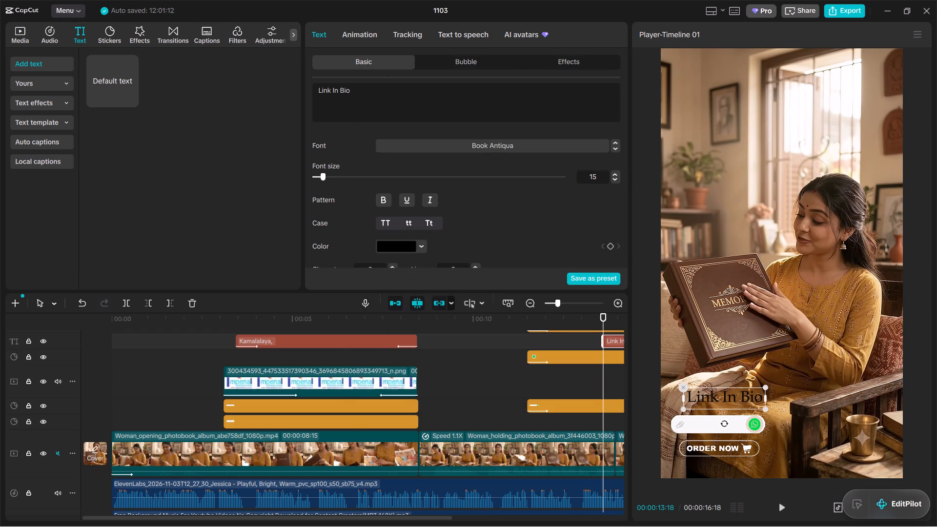
drag(768, 387, 754, 391)
drag(738, 397, 732, 426)
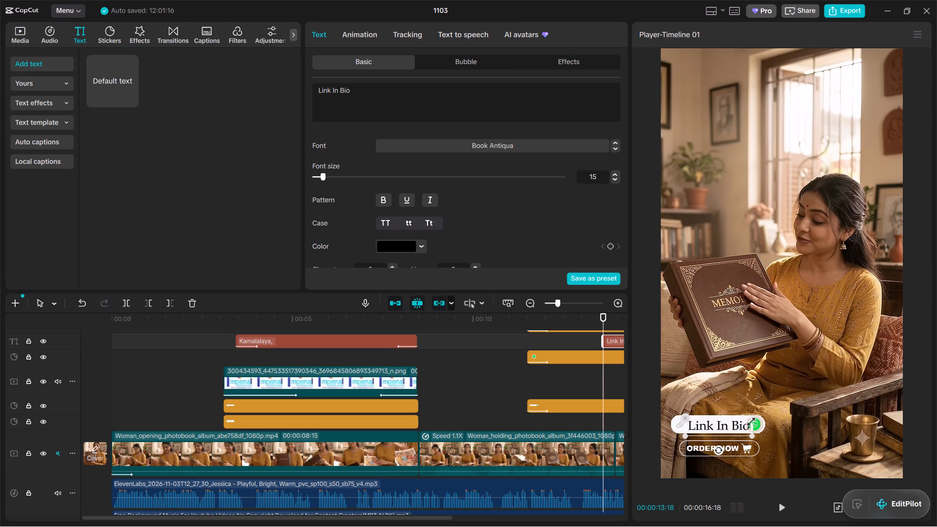
drag(750, 417, 744, 417)
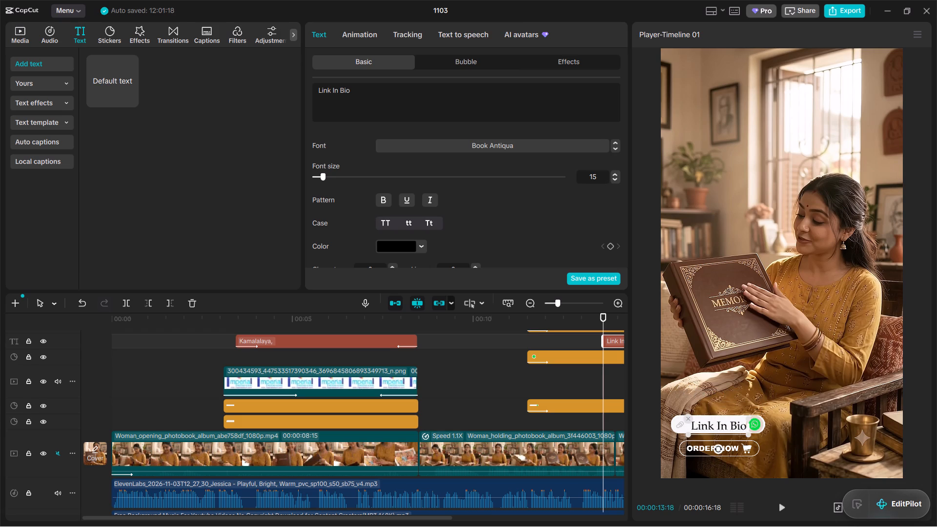
click(730, 420)
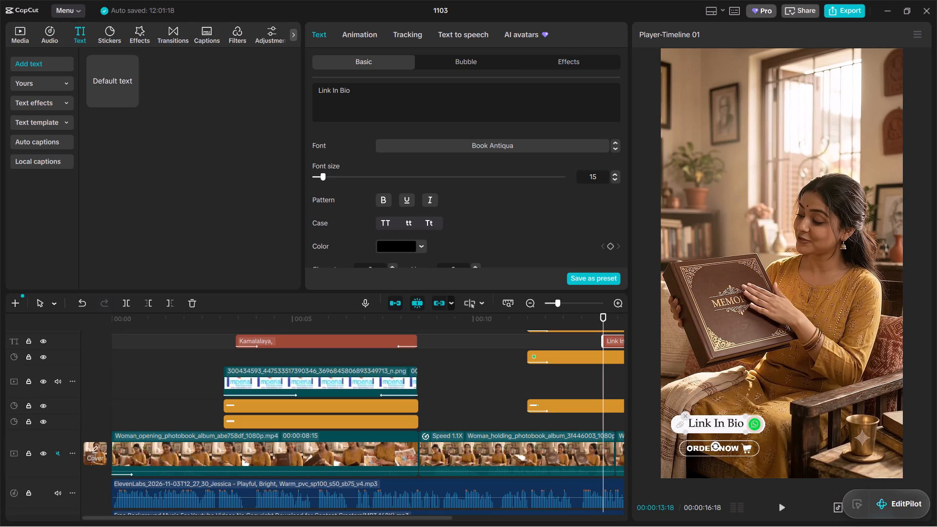
click(835, 426)
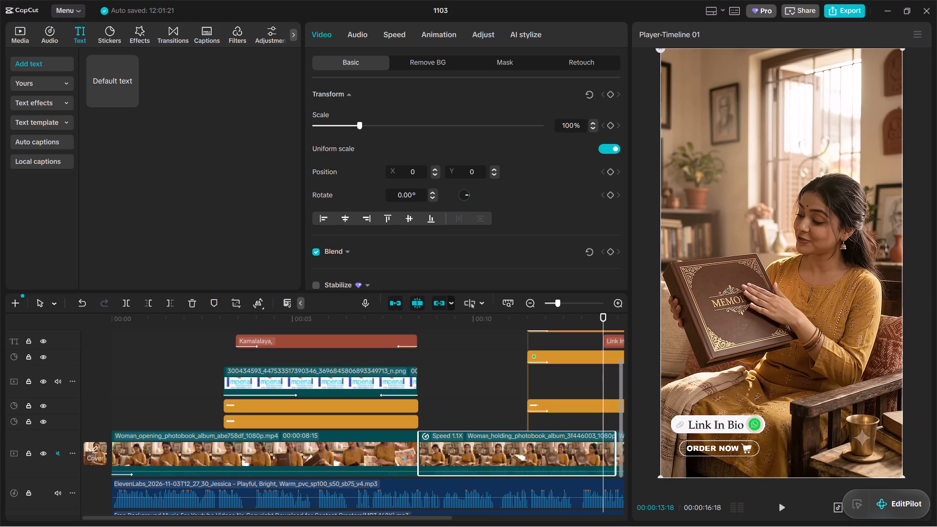
Align the Link In Bio clip with the Order Now sticker clips on the timeline, moving its start and extending its end to match theirs.
scroll(566, 414, left, 2)
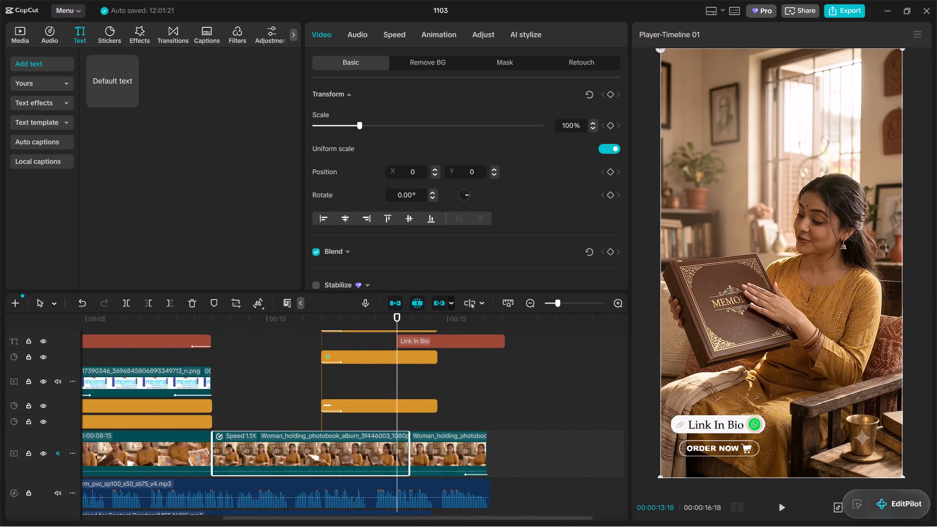
drag(450, 339, 400, 340)
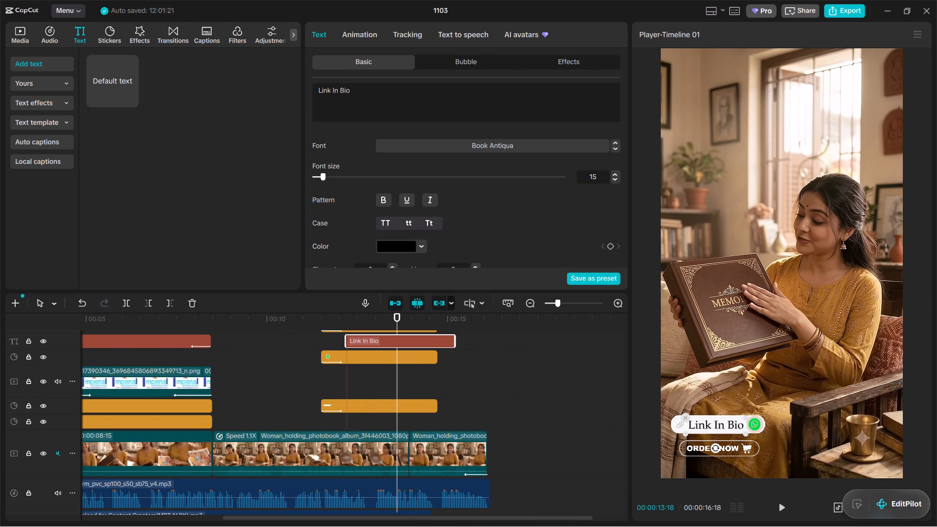
drag(400, 340, 373, 350)
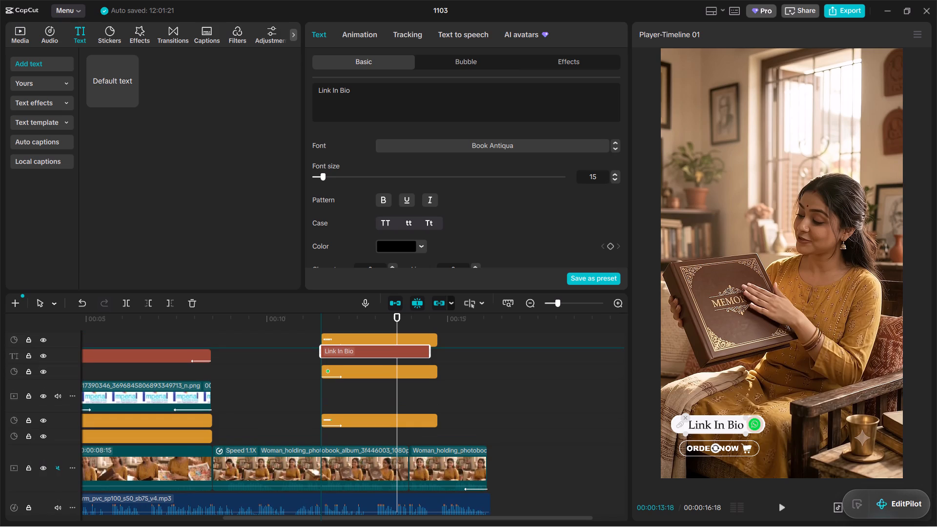
drag(373, 350, 373, 352)
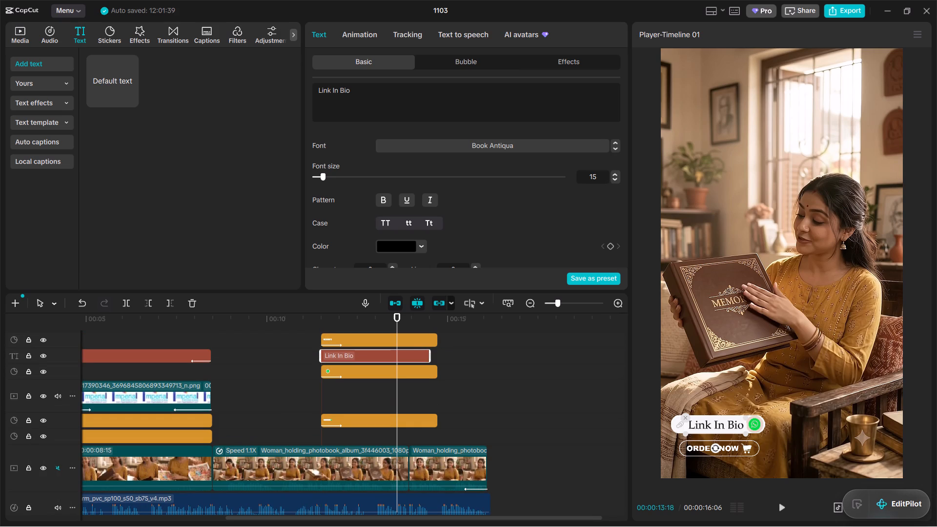
drag(426, 359, 437, 370)
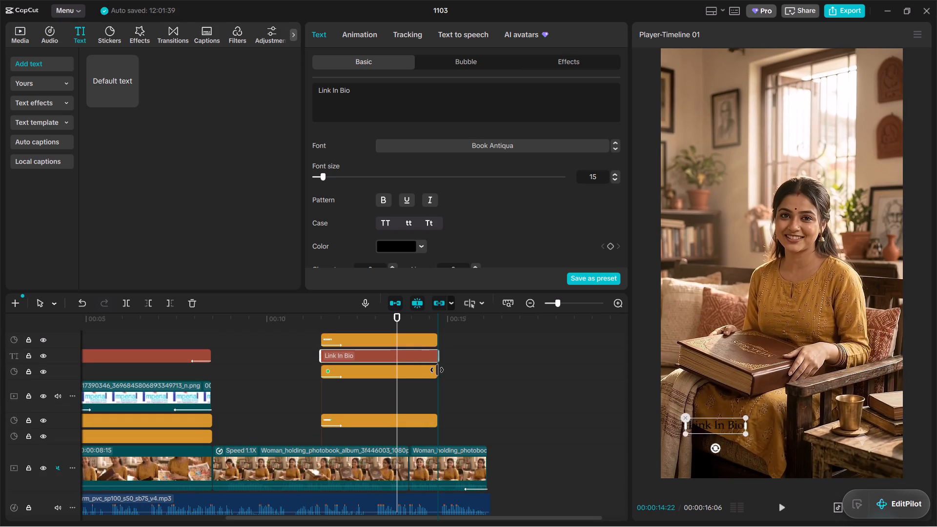
drag(437, 370, 438, 370)
Play back the section with the link bar and Order Now overlays to check the Link In Bio text.
click(286, 387)
key(space)
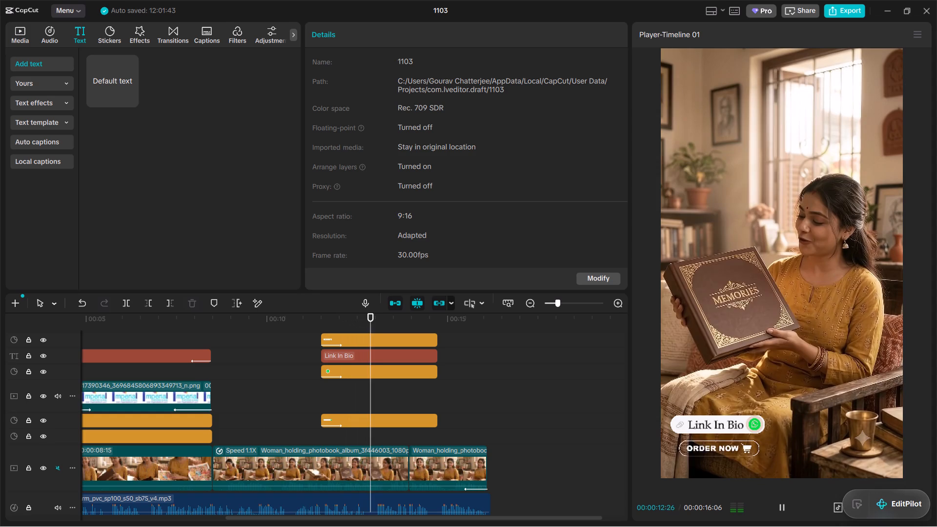
key(space)
Browse the In animations available for the Link In Bio text clip.
click(377, 356)
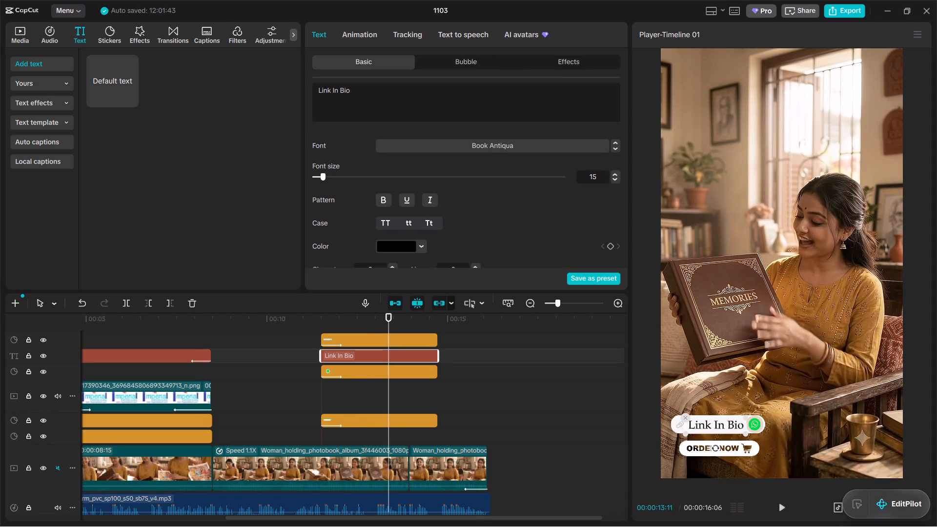
click(366, 35)
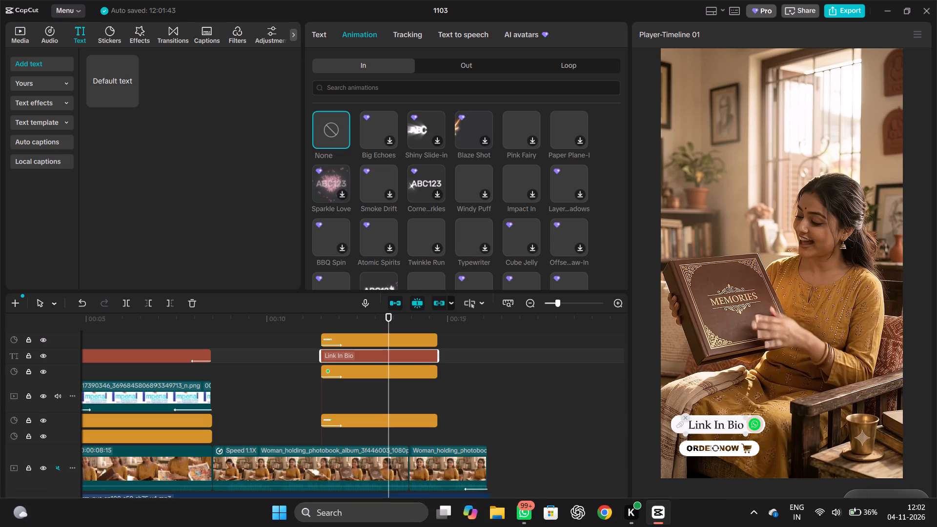
scroll(631, 414, down, 1)
scroll(558, 389, down, 3)
scroll(552, 389, up, 4)
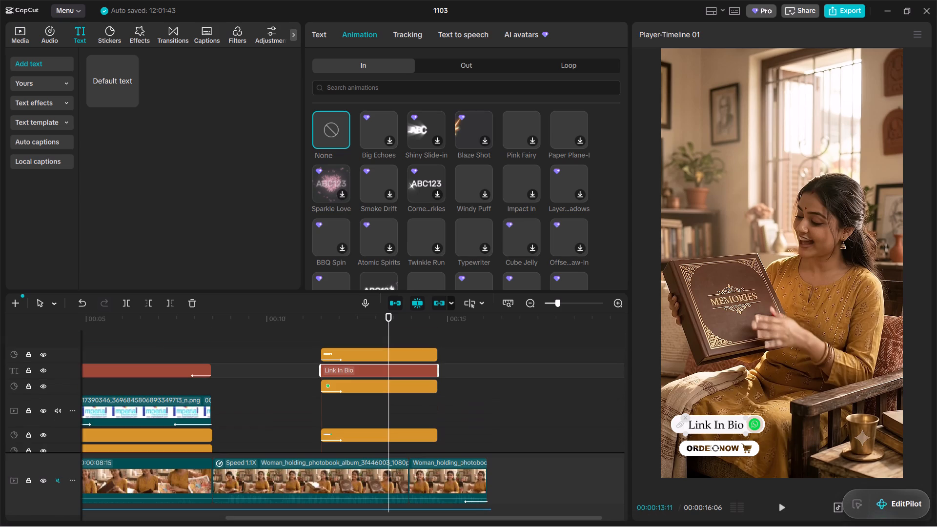
scroll(509, 186, down, 4)
scroll(509, 186, up, 7)
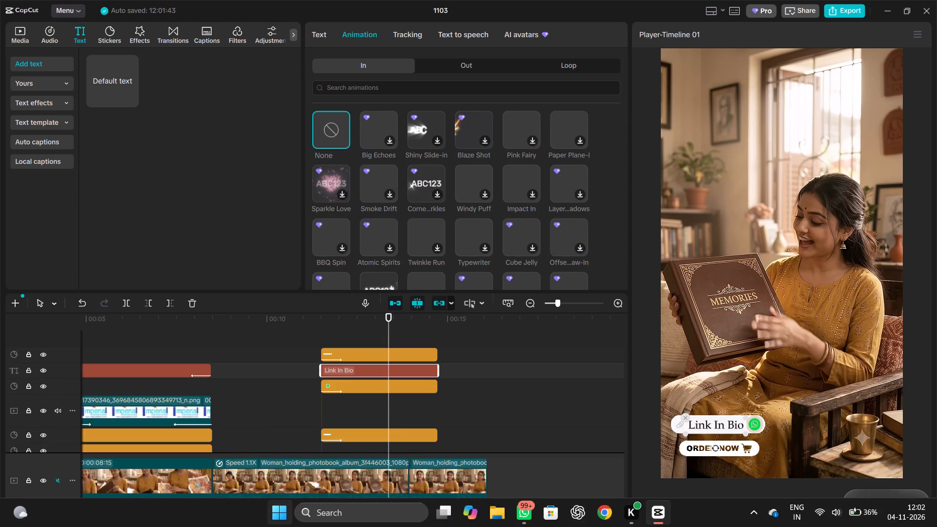
Launch Proton VPN to connect through the fastest free server, and return to CapCut with it minimized.
click(280, 510)
scroll(446, 215, down, 11)
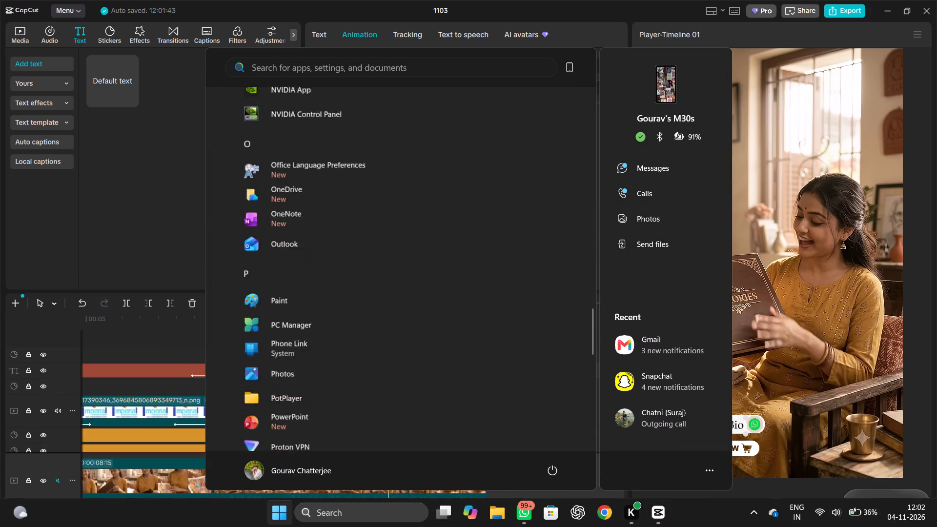
click(312, 386)
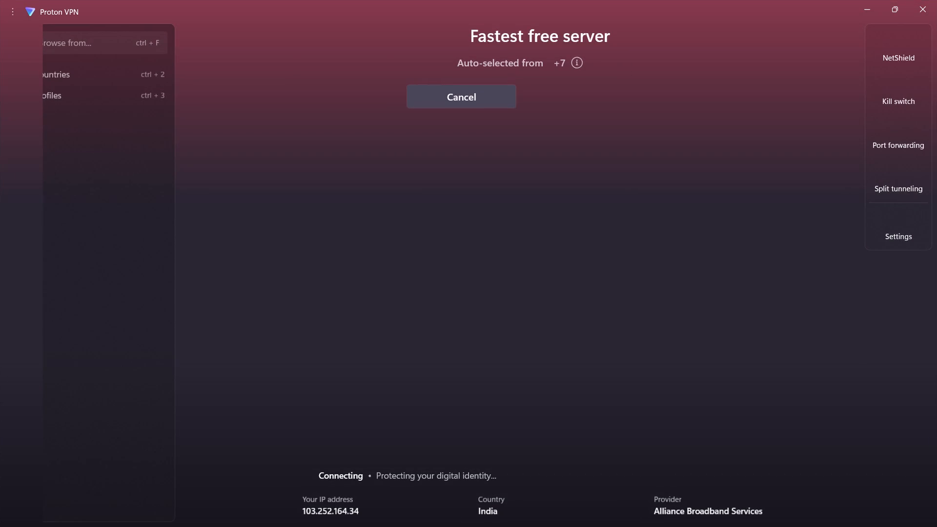
click(867, 13)
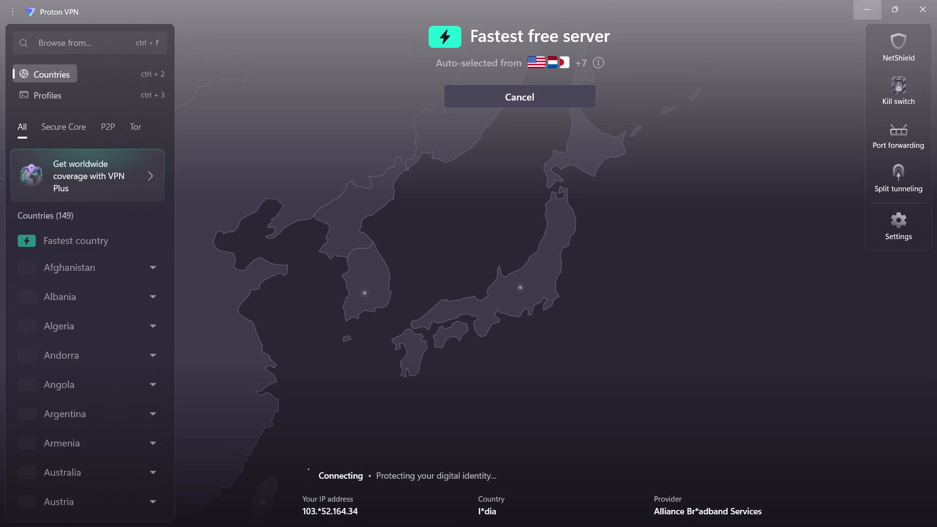
Recheck the In animations for the Link In Bio text and dismiss the shortcut conflict notification.
scroll(491, 210, up, 3)
scroll(490, 210, down, 5)
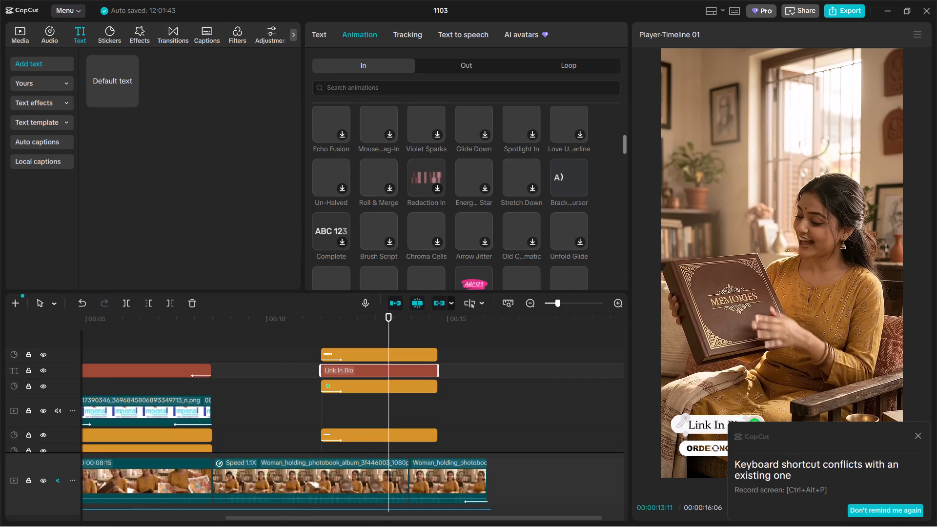
scroll(489, 227, up, 6)
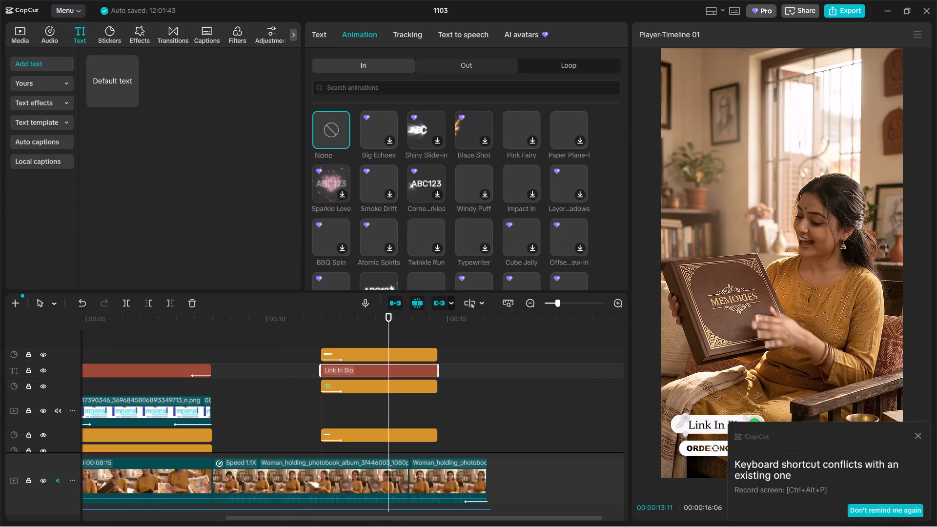
click(463, 66)
click(401, 61)
click(317, 15)
click(313, 33)
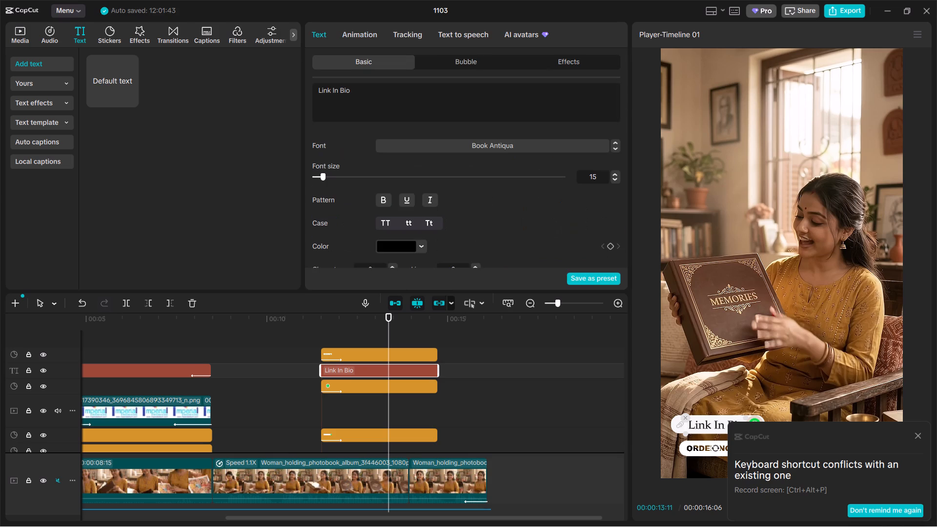
click(359, 39)
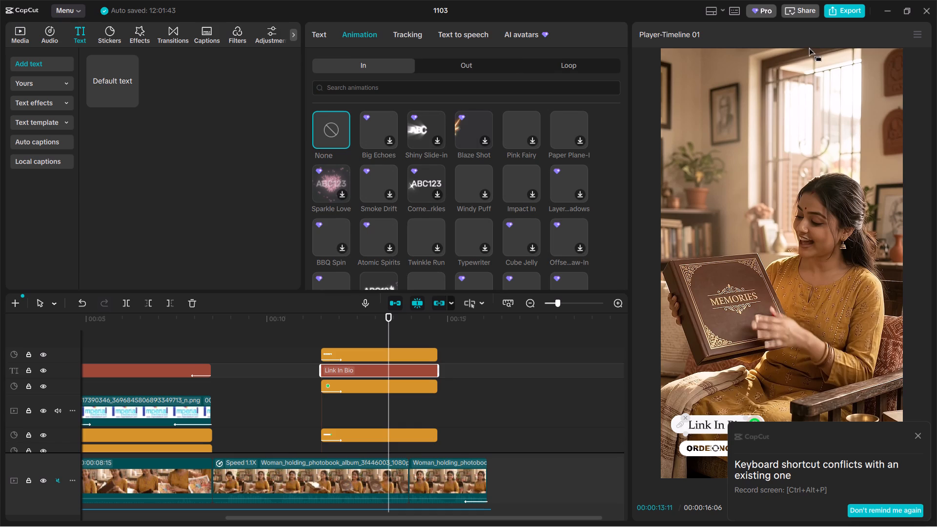
click(919, 435)
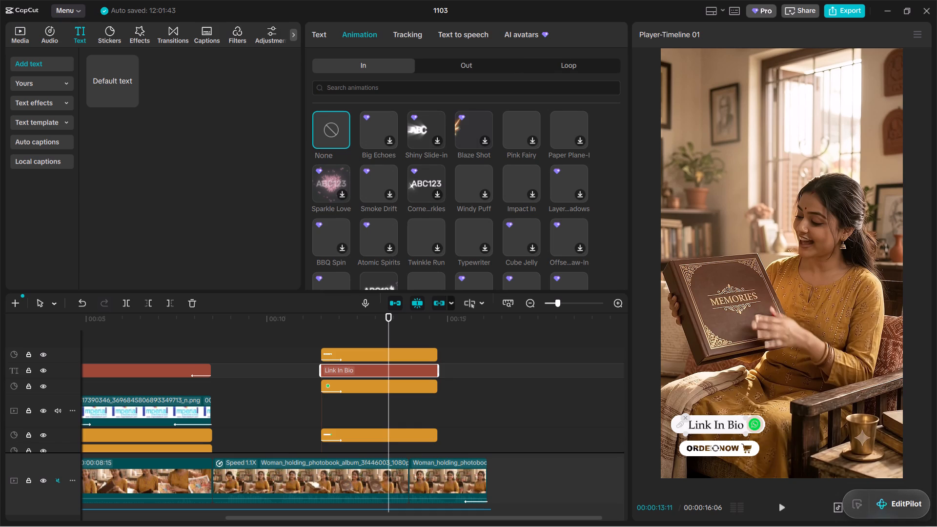
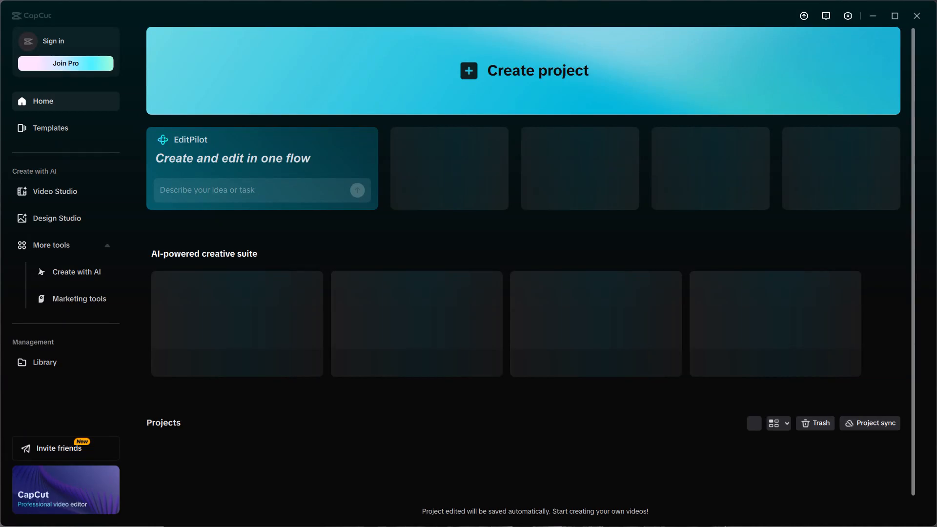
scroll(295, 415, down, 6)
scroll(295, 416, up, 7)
Close CapCut from its home window, ending the program instead of waiting for it to respond.
click(919, 14)
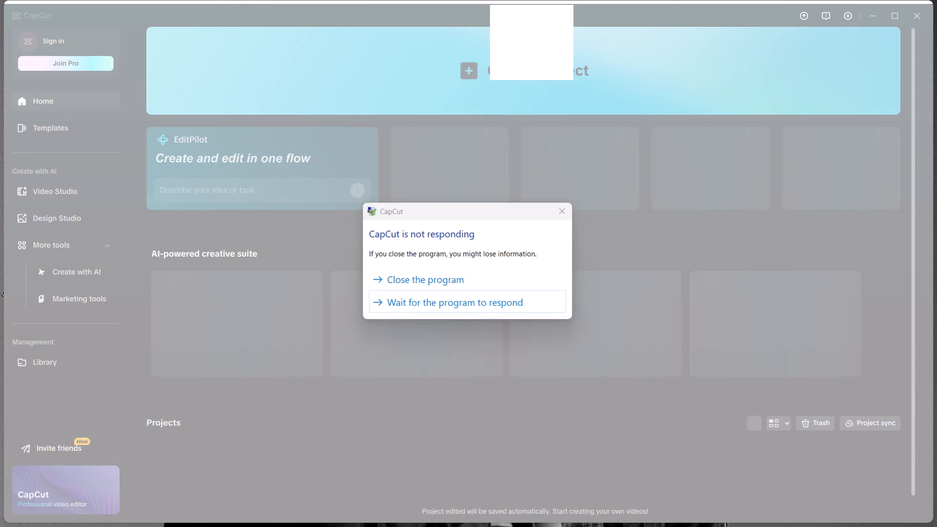
click(469, 286)
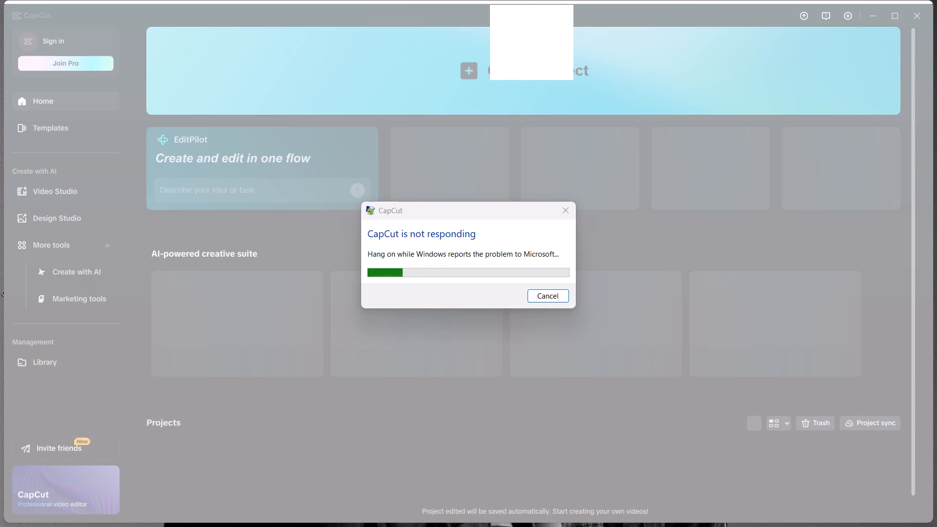
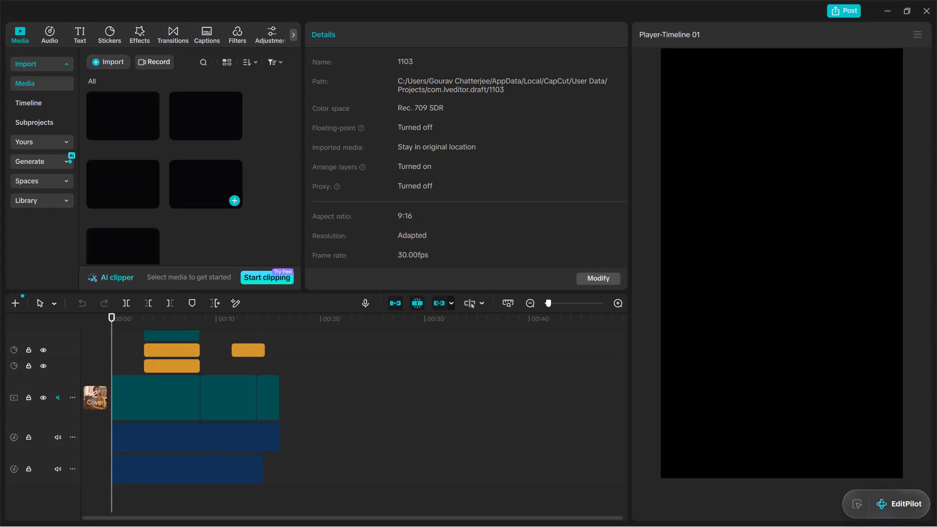
Move the floating EditPilot widget away from the preview's playback controls.
drag(879, 500, 530, 28)
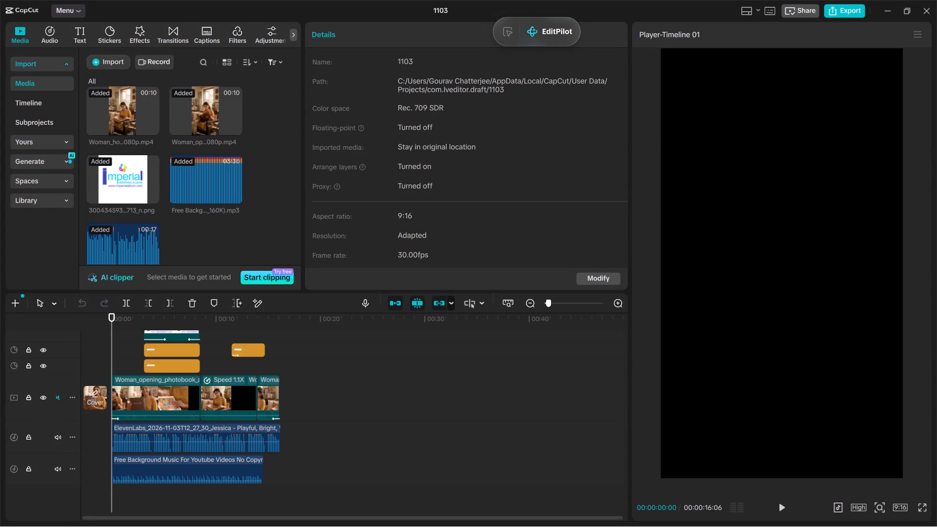
Play the whole commercial from the start to review the edit and soundtrack.
click(557, 195)
click(509, 307)
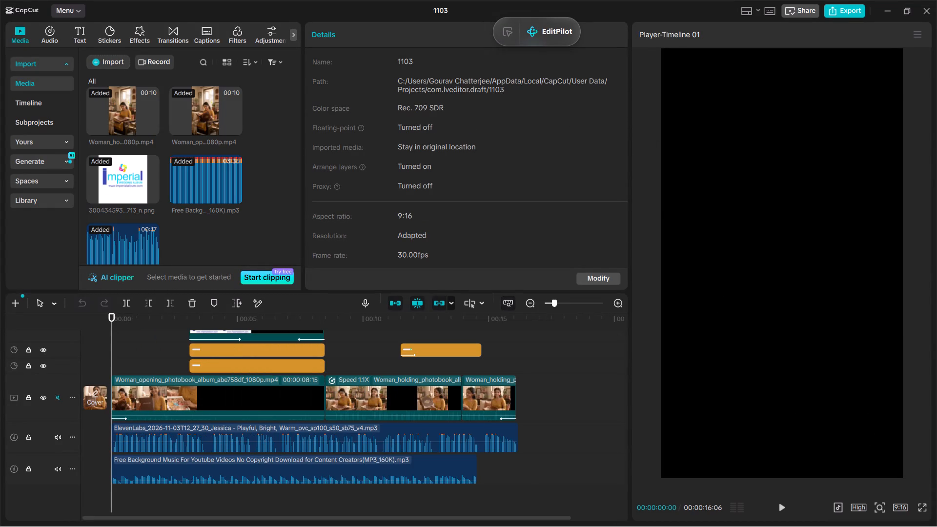
key(space)
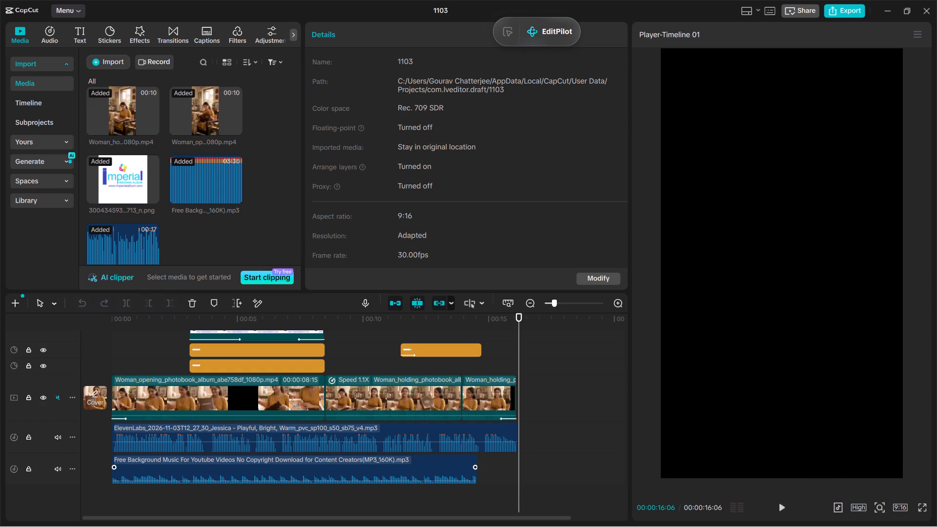
Extend the background music clip so it ends together with the video and voiceover.
click(435, 475)
drag(480, 465, 503, 463)
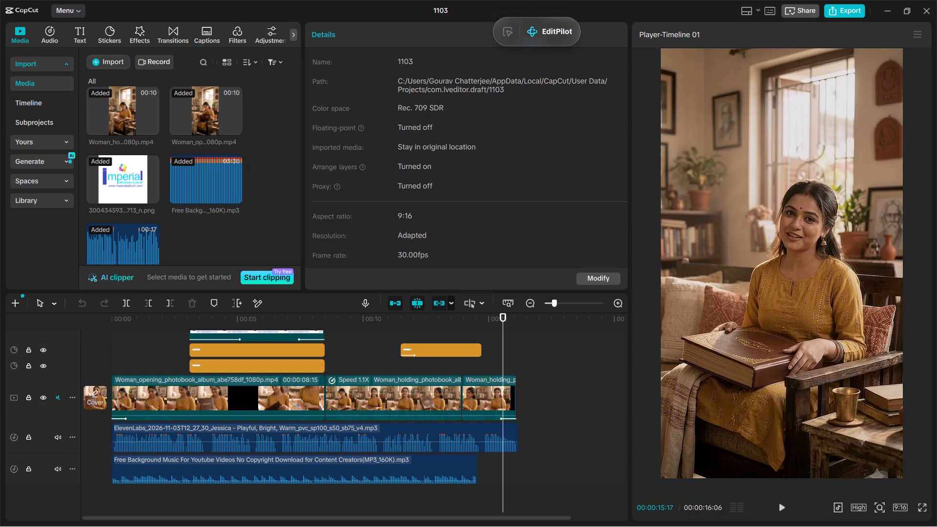
drag(478, 459, 513, 456)
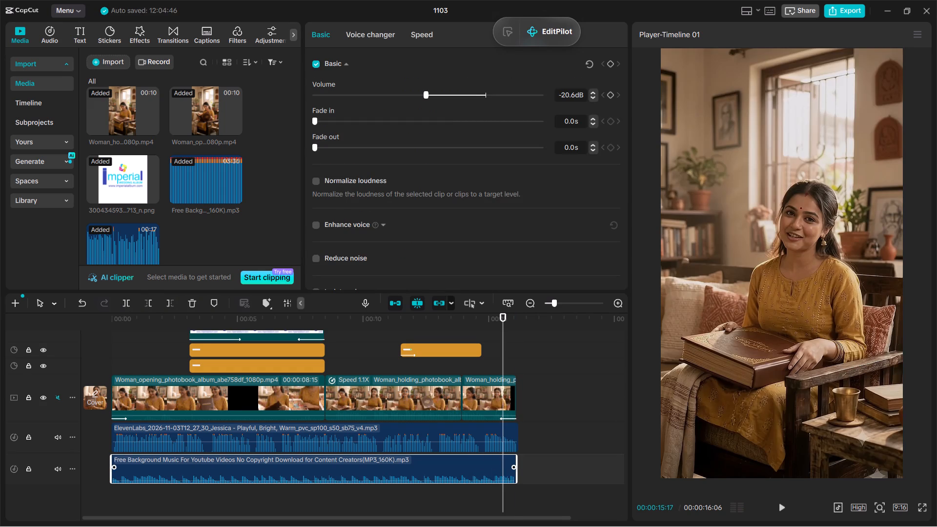
Set the background music clip's volume to -13.6 dB, judging it against the voiceover during playback.
key(space)
key(space)
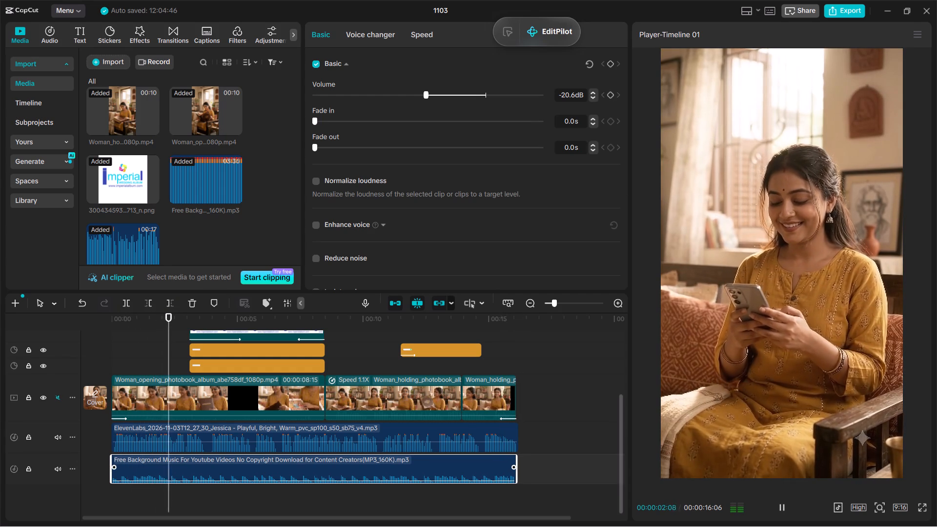
drag(474, 481, 472, 475)
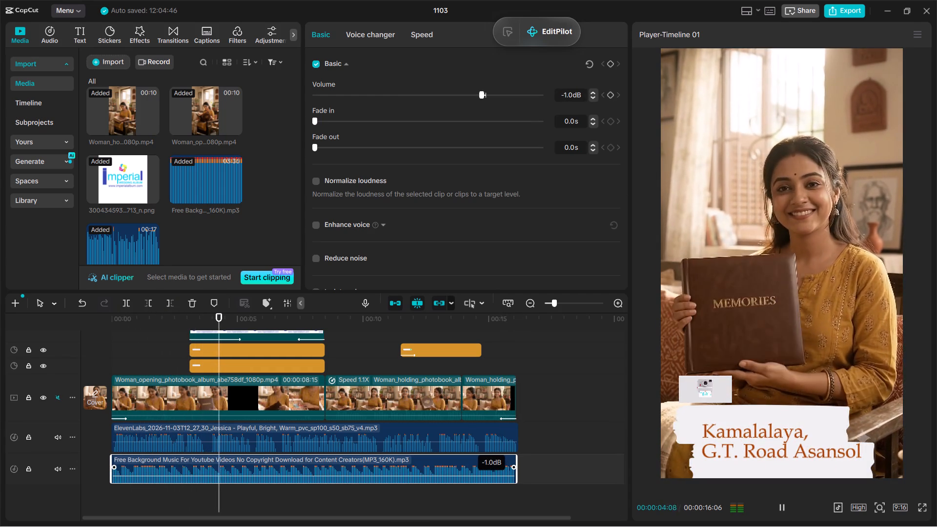
drag(472, 475, 474, 478)
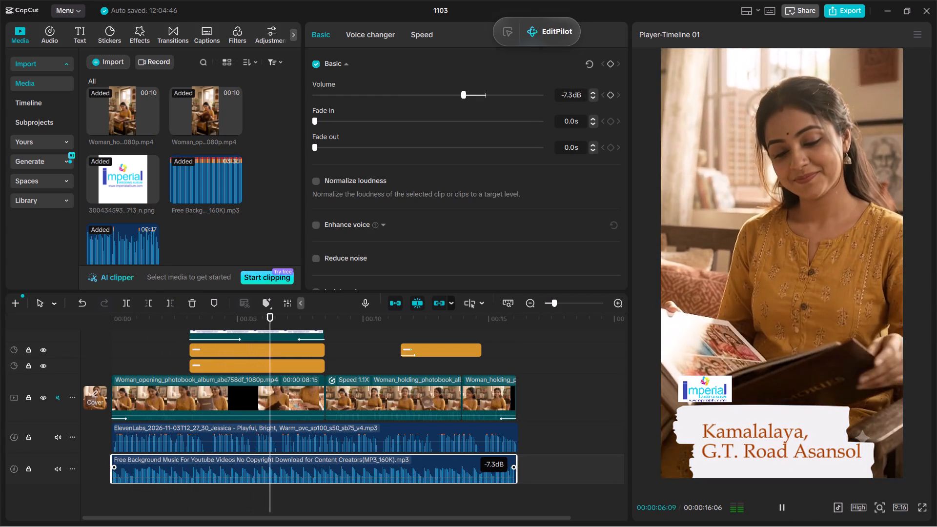
drag(474, 478, 477, 477)
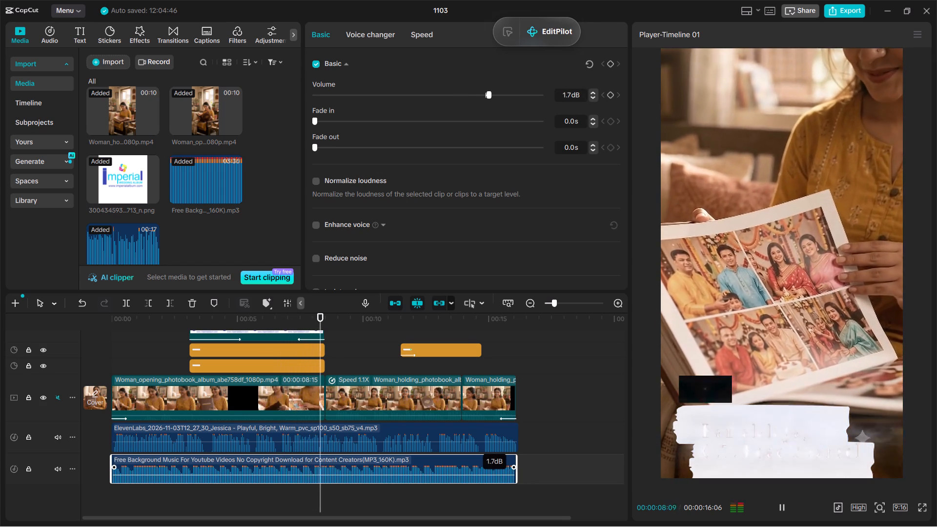
drag(477, 477, 483, 478)
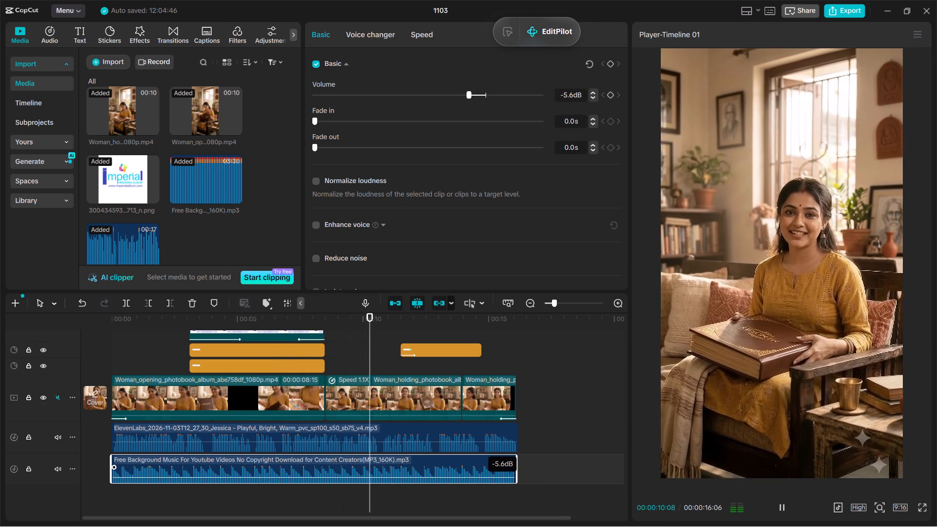
drag(483, 478, 488, 480)
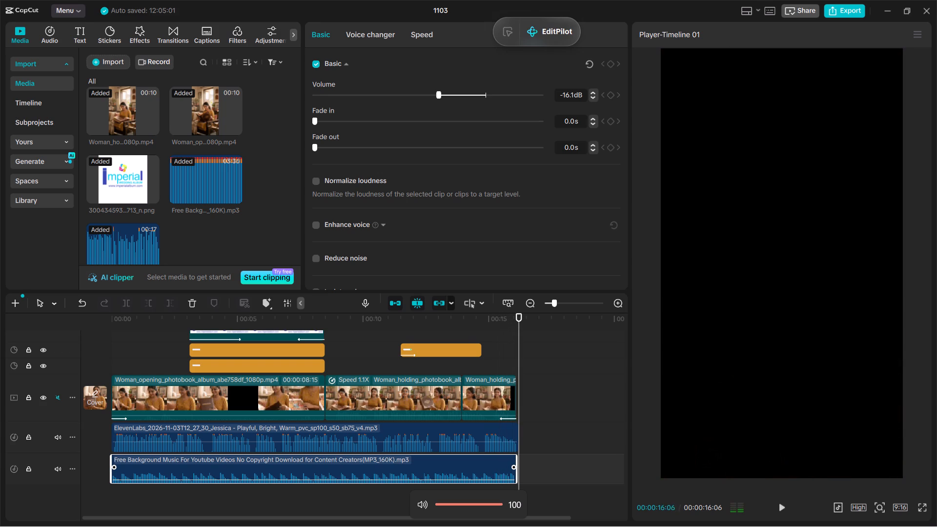
key(space)
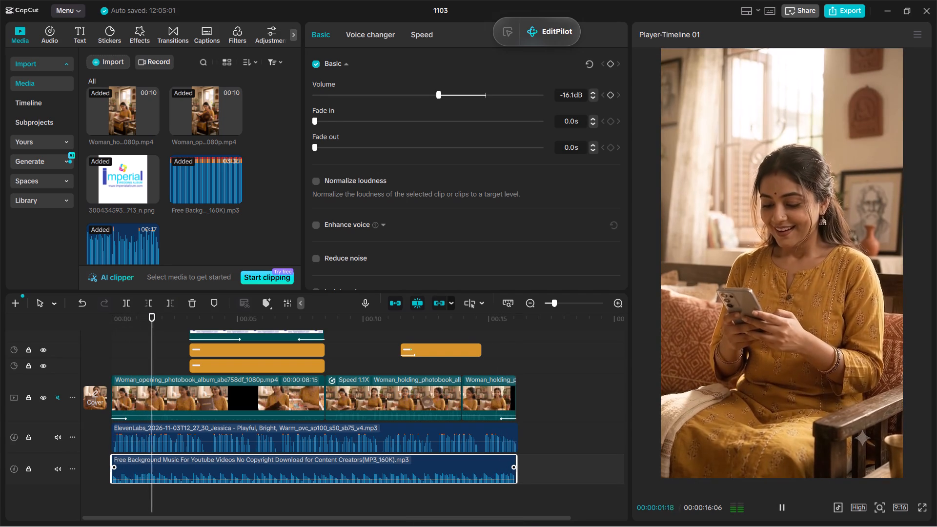
click(436, 480)
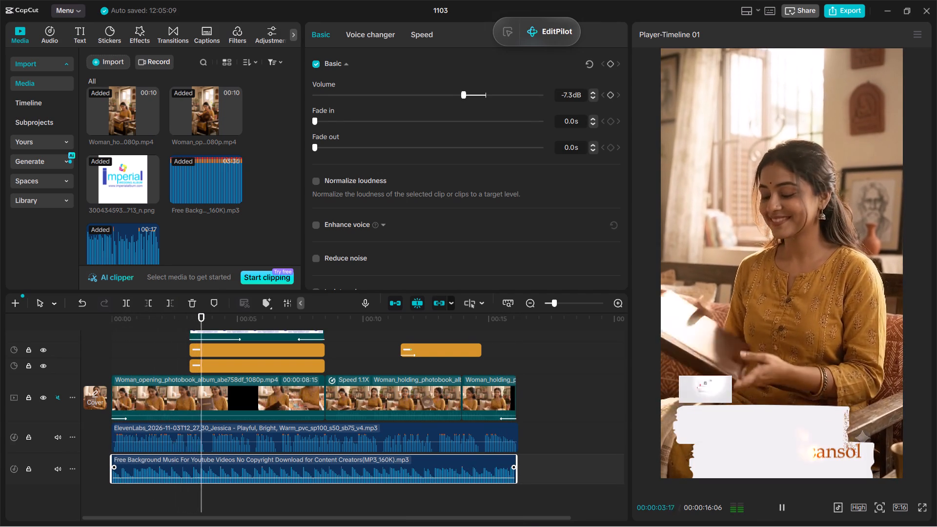
click(495, 477)
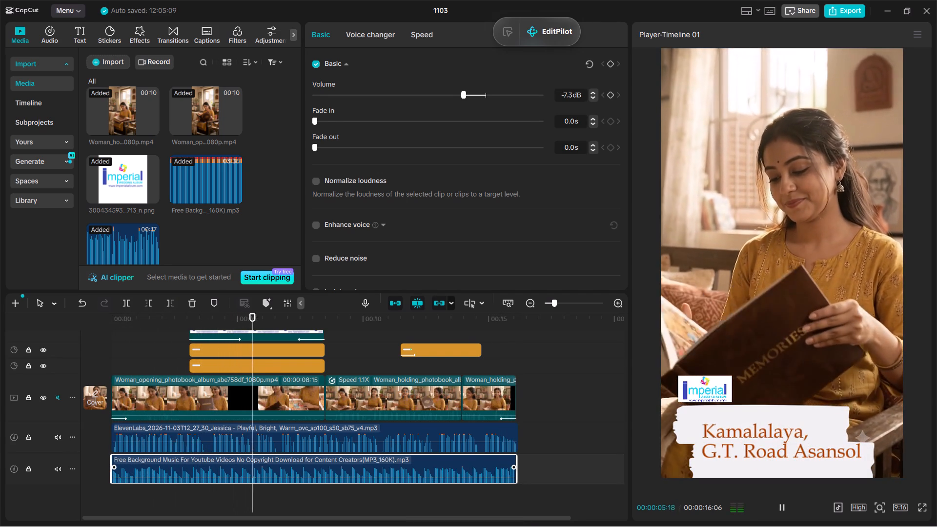
click(492, 479)
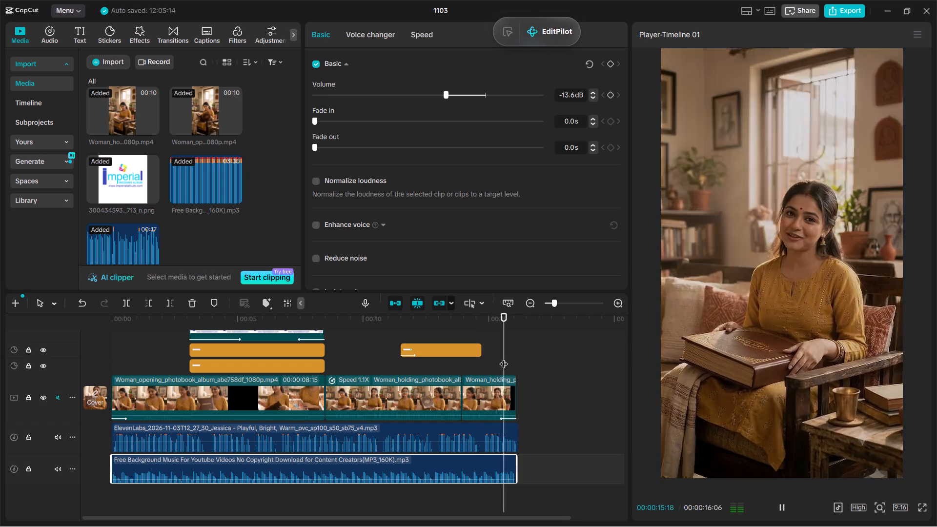
Replay the full commercial to check the music level against the voiceover and look over the overlay tracks.
key(space)
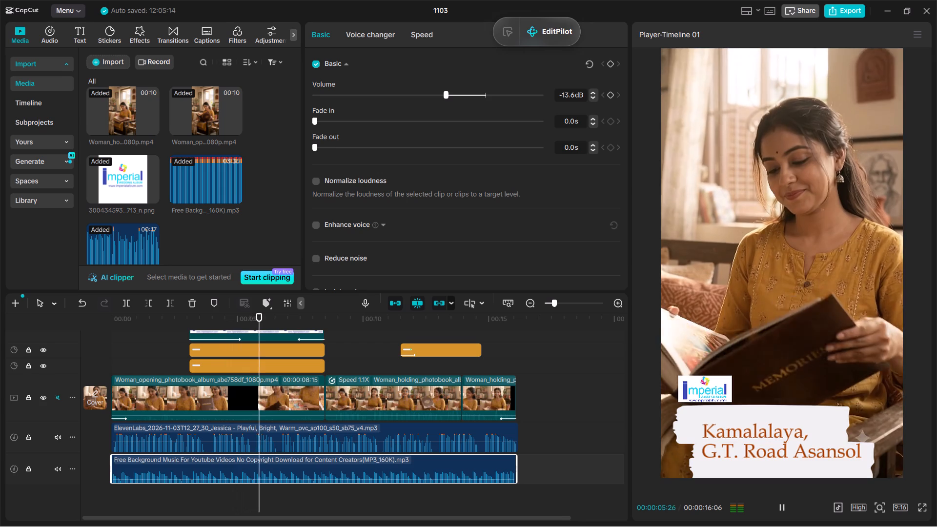
scroll(563, 359, up, 5)
scroll(557, 367, down, 3)
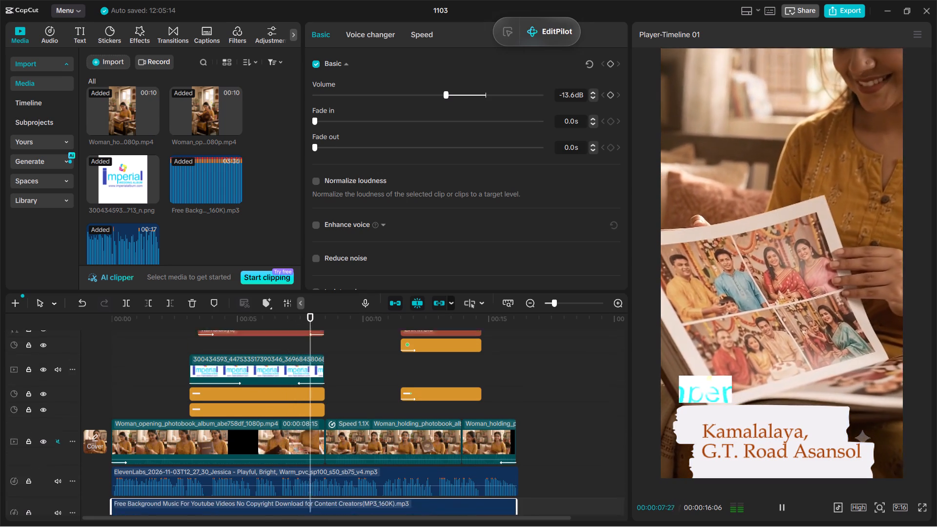
scroll(556, 369, down, 2)
drag(558, 368, 566, 364)
click(566, 364)
drag(606, 305, 521, 407)
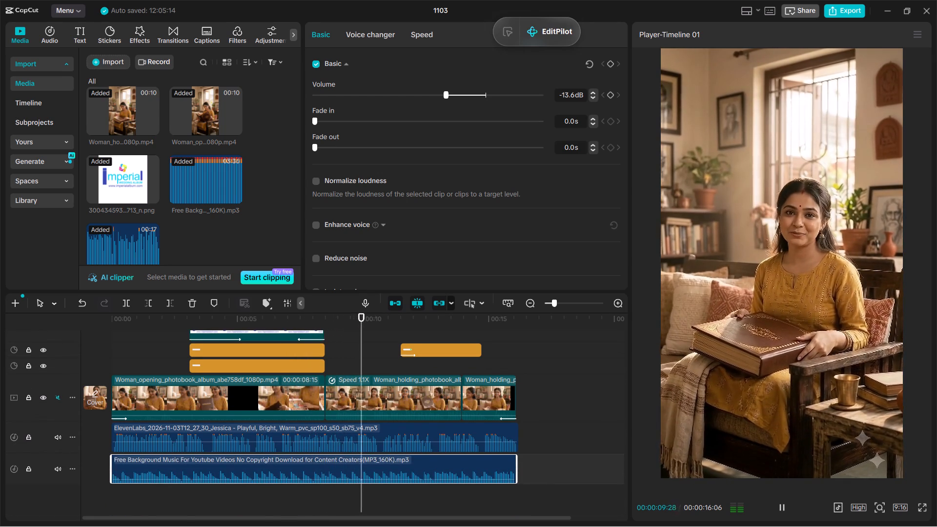
click(520, 407)
drag(444, 405, 449, 406)
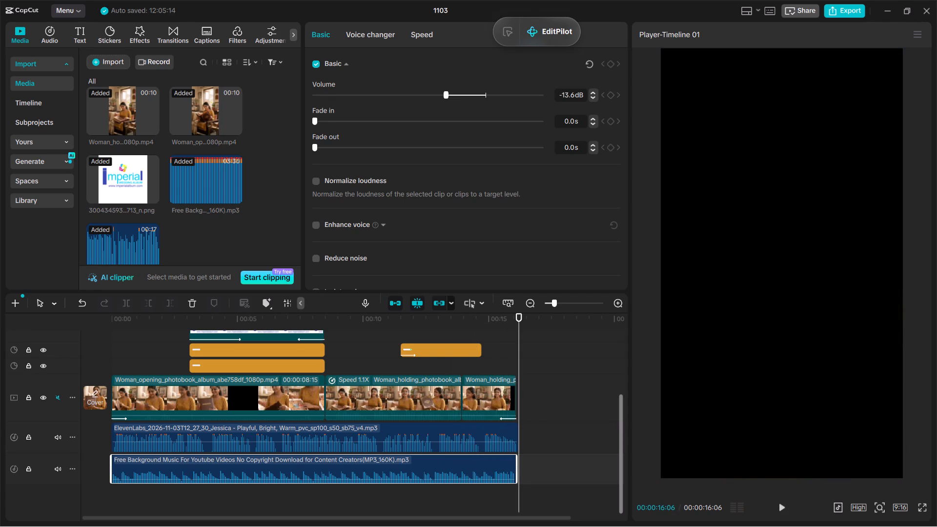
scroll(366, 479, up, 4)
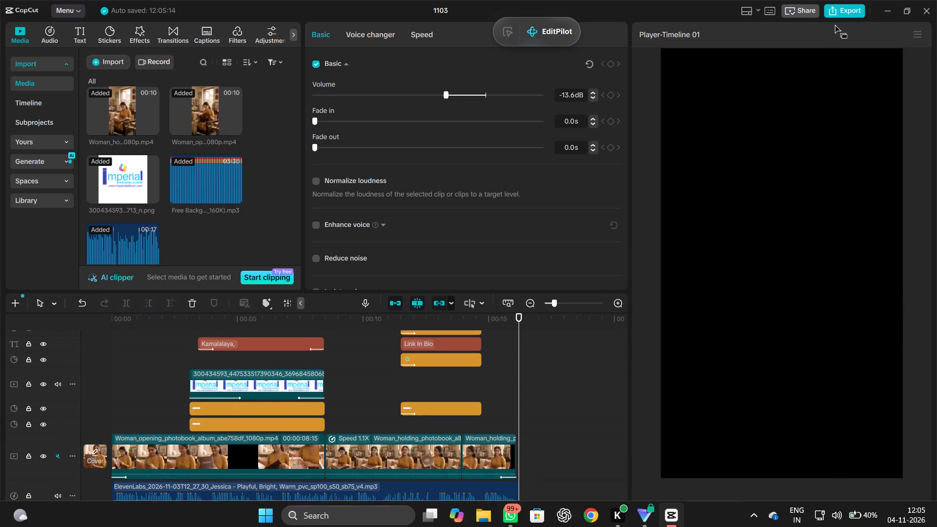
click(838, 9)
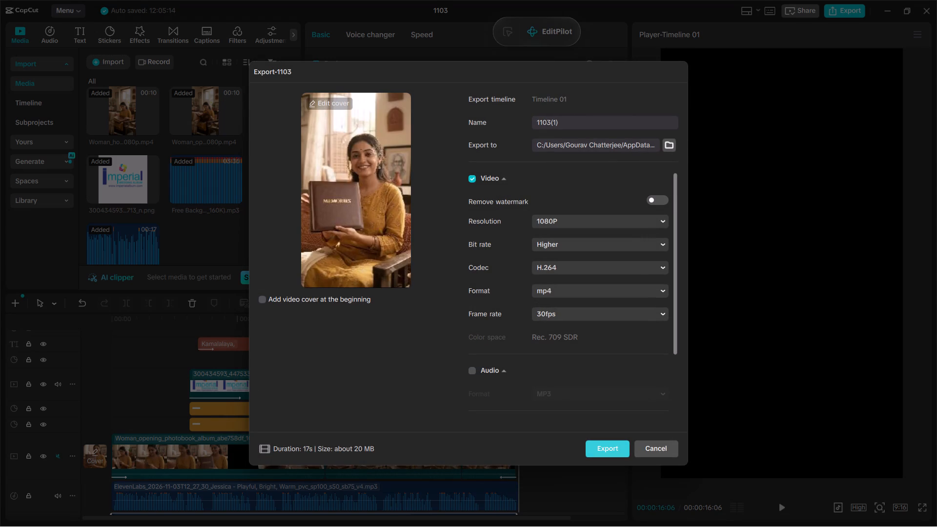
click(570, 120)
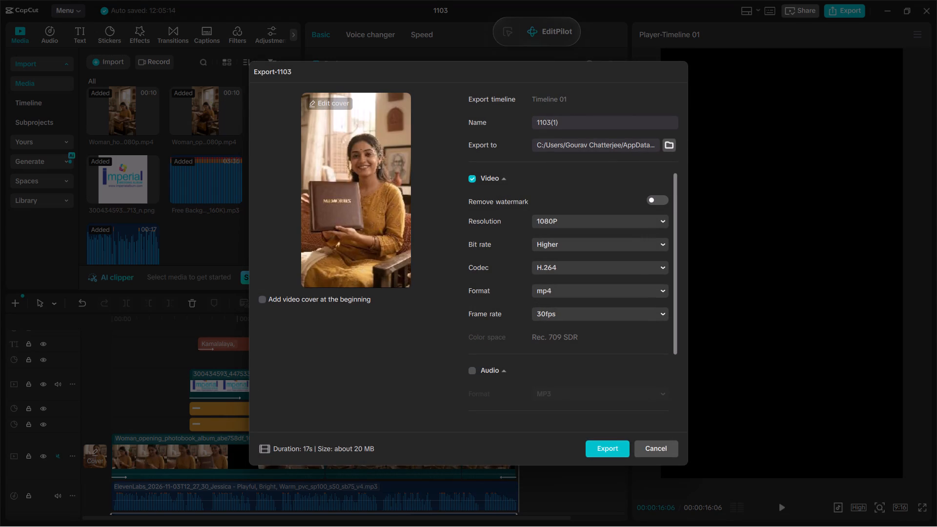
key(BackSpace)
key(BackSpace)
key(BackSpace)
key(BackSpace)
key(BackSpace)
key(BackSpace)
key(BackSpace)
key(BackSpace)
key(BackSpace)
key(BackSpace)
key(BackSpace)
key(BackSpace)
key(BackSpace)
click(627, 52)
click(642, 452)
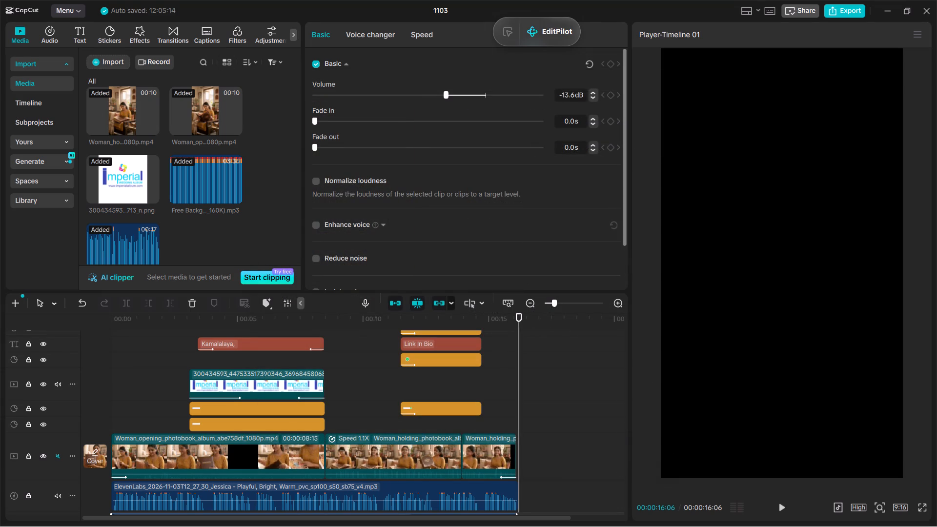
Rename the project as Kamalalaya AI Commercial in the project settings and save it.
click(598, 347)
click(593, 276)
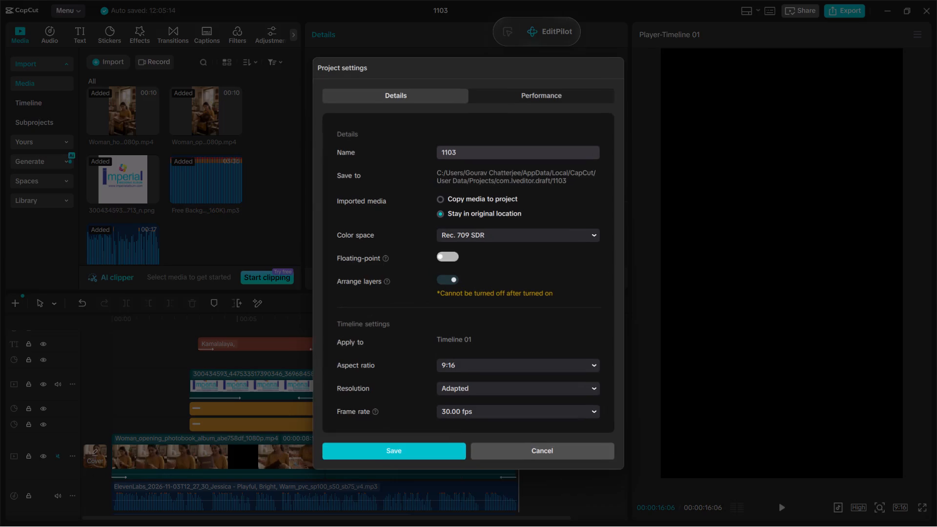
click(473, 144)
click(473, 149)
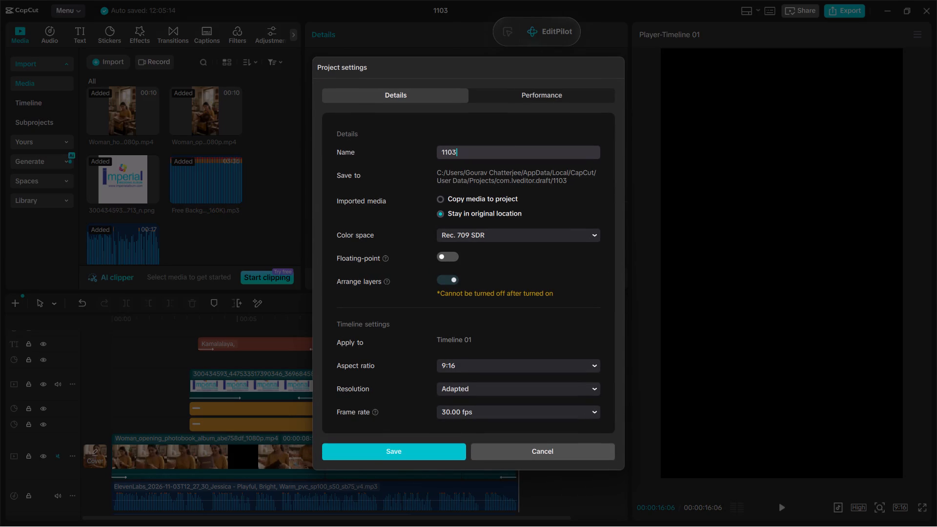
key(BackSpace)
key(BackSpace)
key(BackSpace)
key(BackSpace)
key(BackSpace)
key(BackSpace)
key(BackSpace)
key(BackSpace)
key(BackSpace)
key(BackSpace)
key(BackSpace)
key(BackSpace)
text(Kama)
text(lalaya)
key(space)
text(AI)
key(space)
text(Commercial)
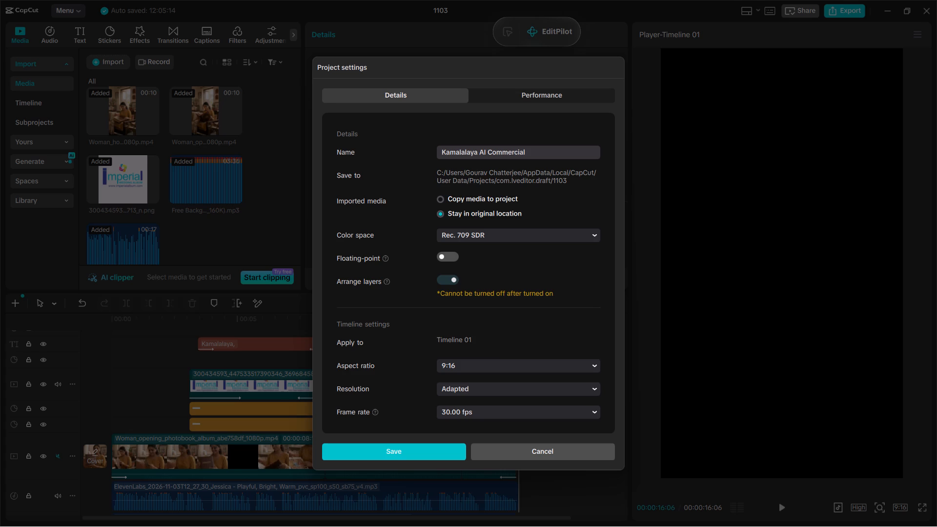
click(373, 452)
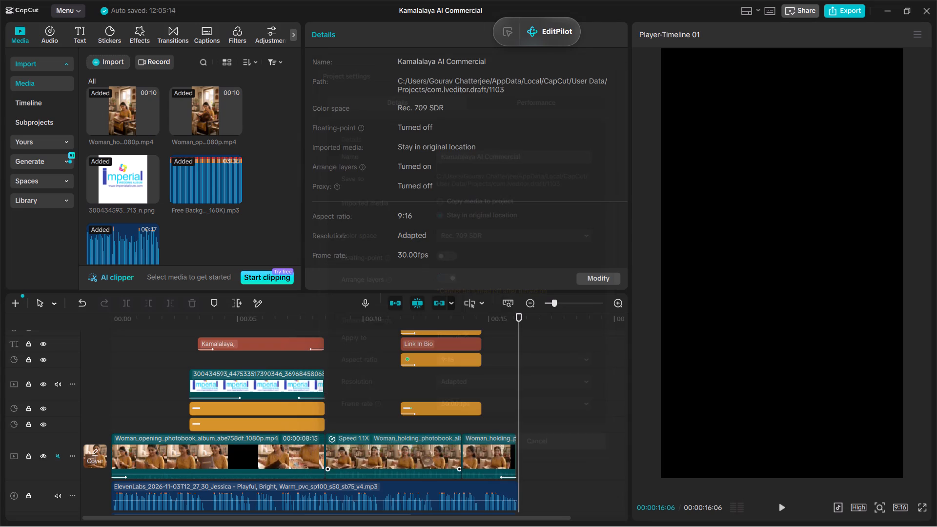
Export the Kamalalaya AI Commercial video as an H.264 mp4 at 1080P, 30fps and the Higher bit rate.
click(840, 10)
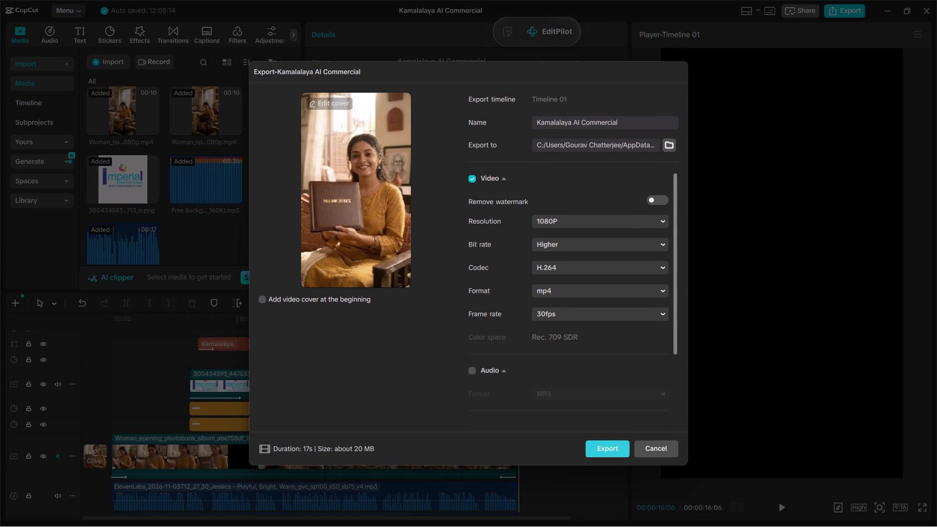
scroll(565, 389, down, 5)
scroll(565, 389, up, 5)
click(596, 294)
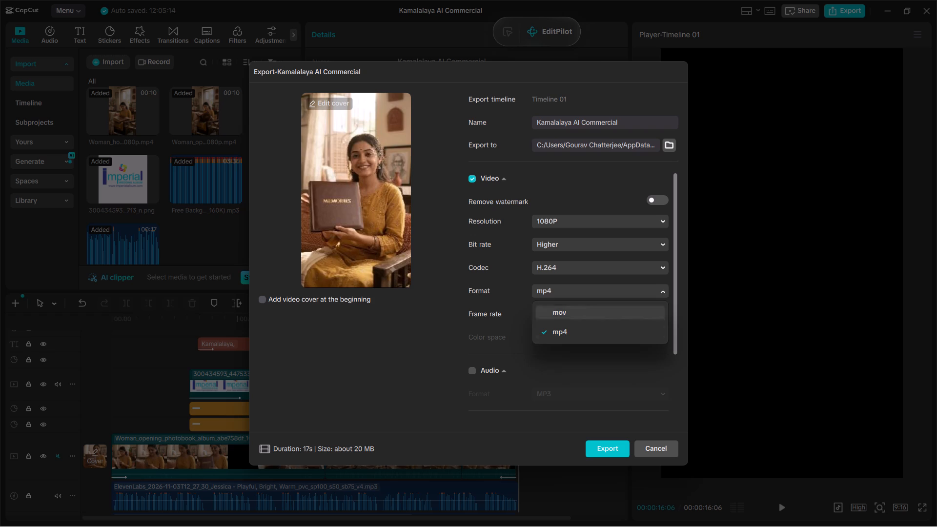
click(641, 368)
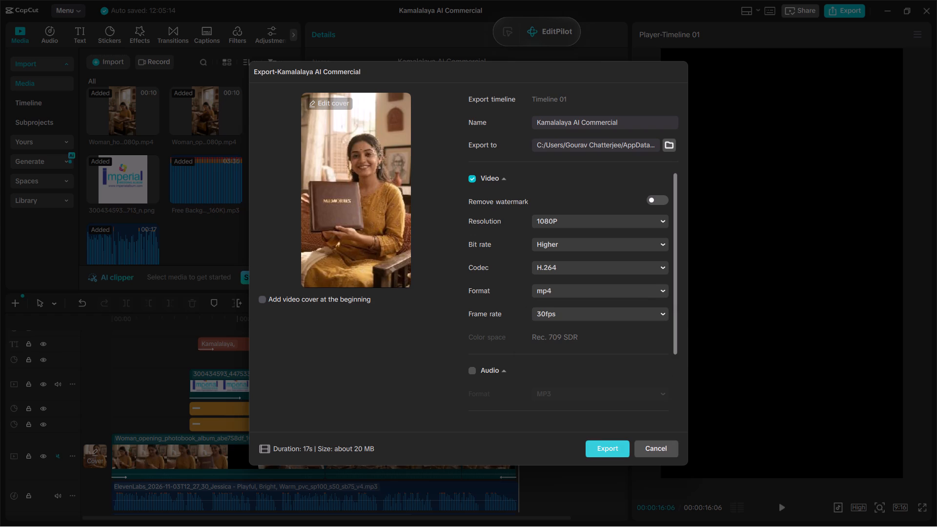
click(615, 455)
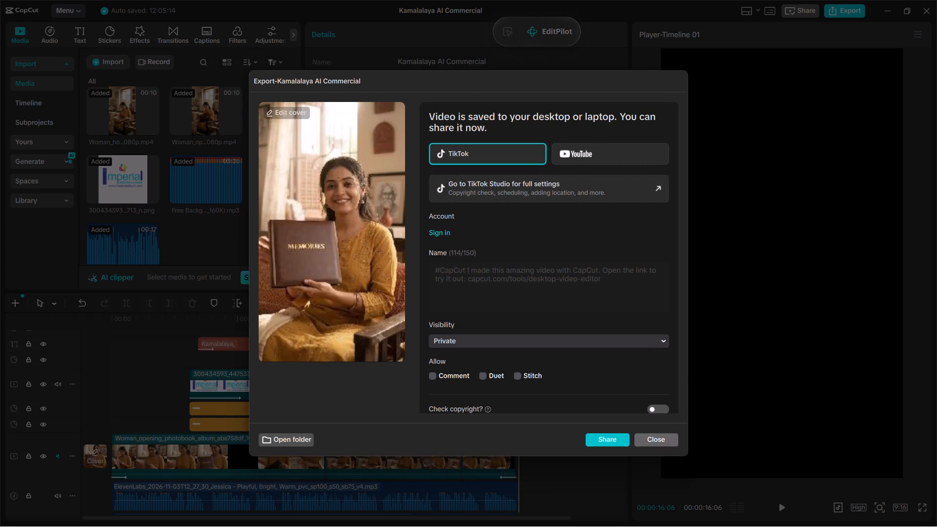
Cut the exported Kamalalaya AI Commercial video from its output folder and close the export window.
click(288, 443)
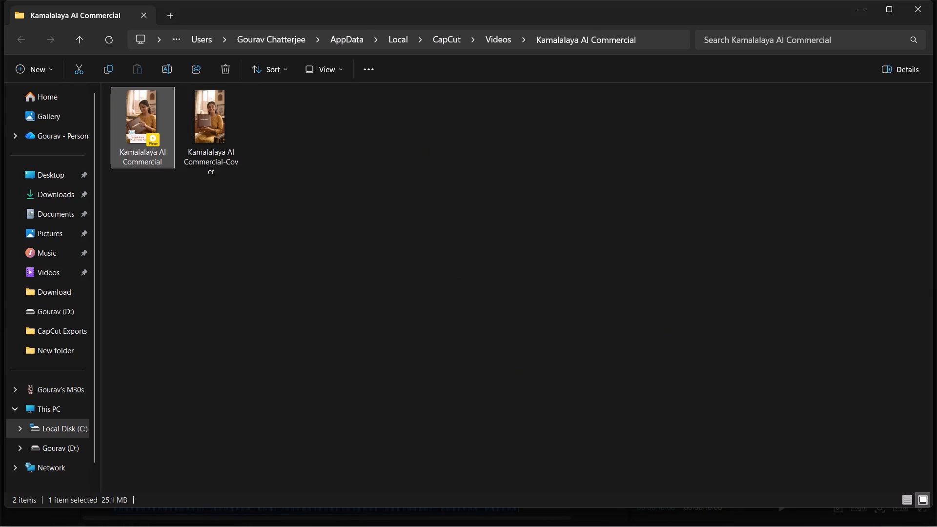
key(ctrl+x)
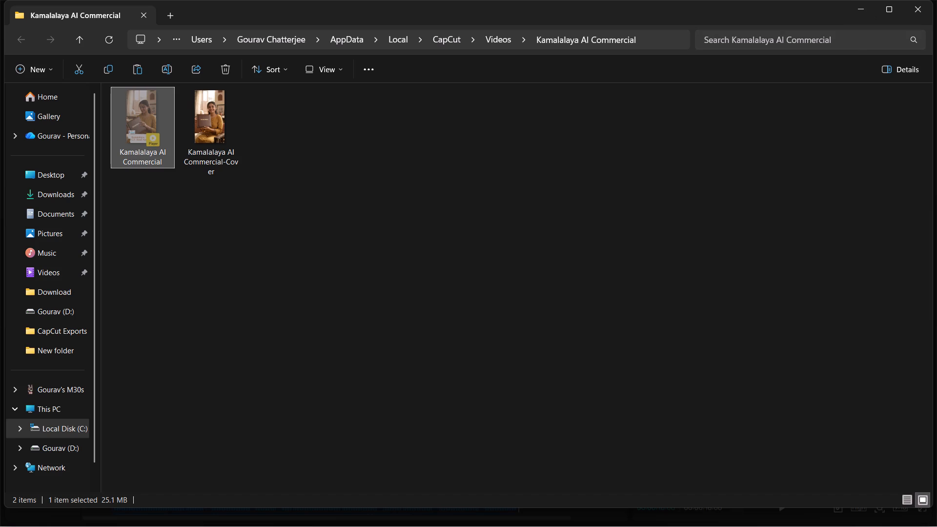
click(142, 14)
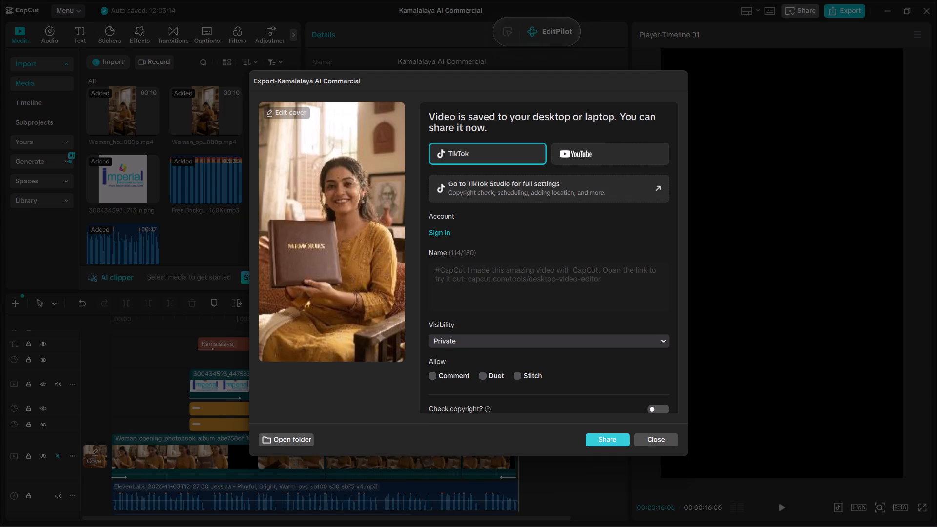
click(664, 441)
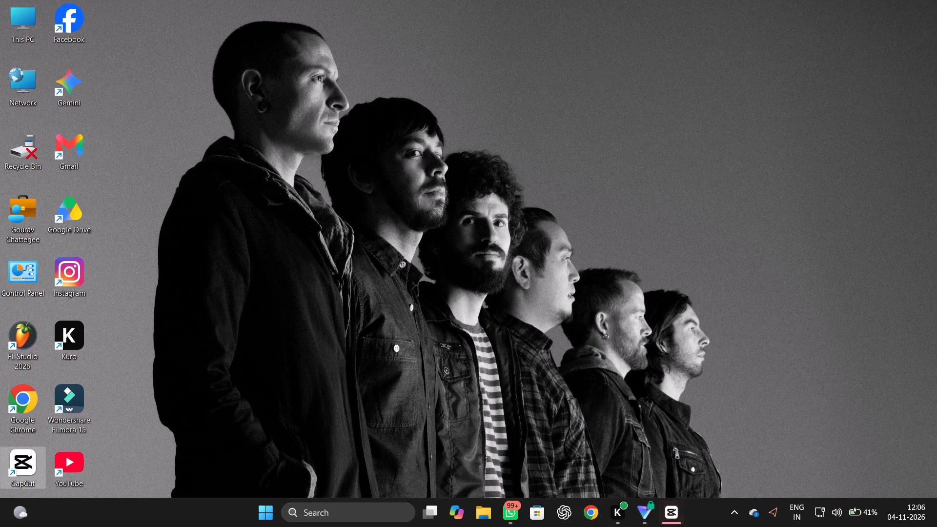
Open the CapCut Exports folder on the D: drive in File Explorer.
click(491, 512)
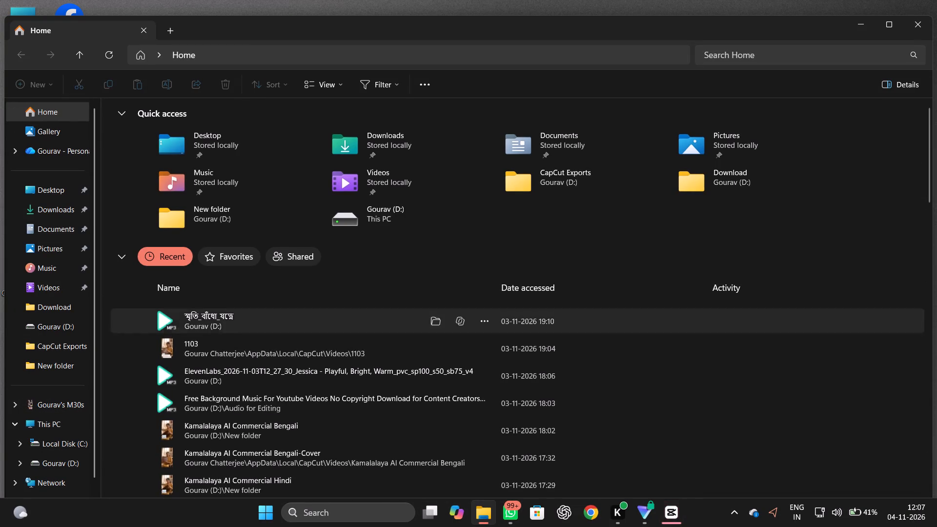
click(70, 457)
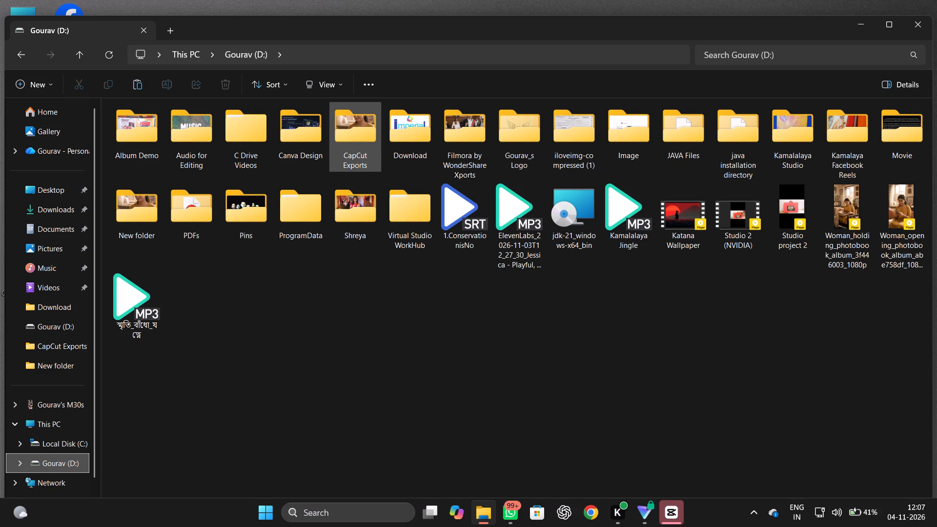
double_click(367, 151)
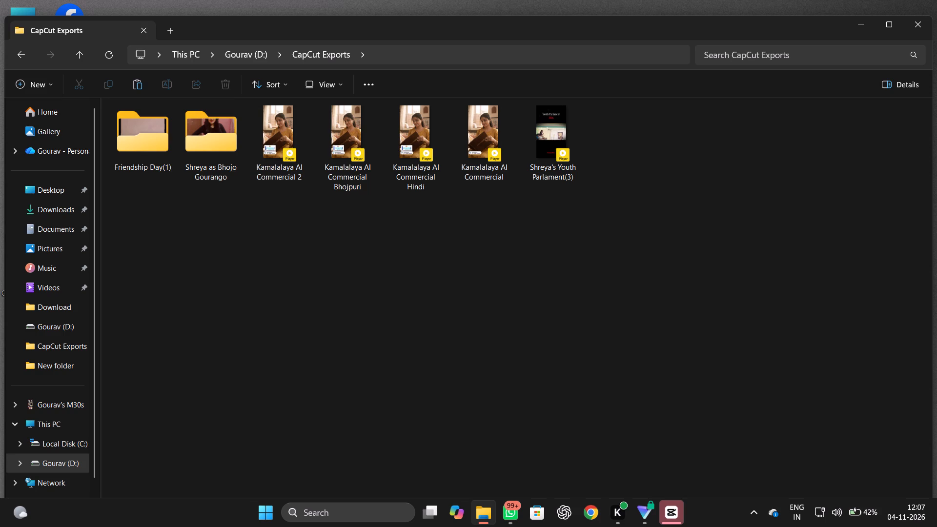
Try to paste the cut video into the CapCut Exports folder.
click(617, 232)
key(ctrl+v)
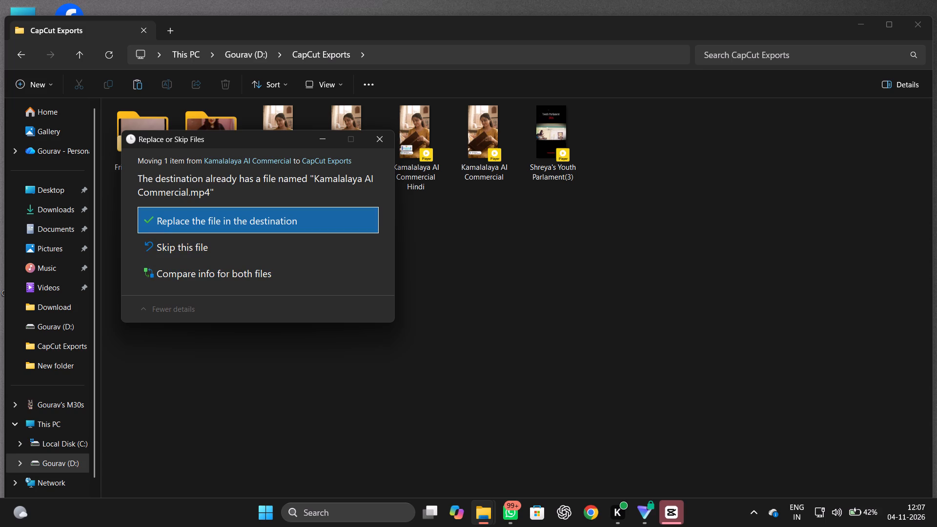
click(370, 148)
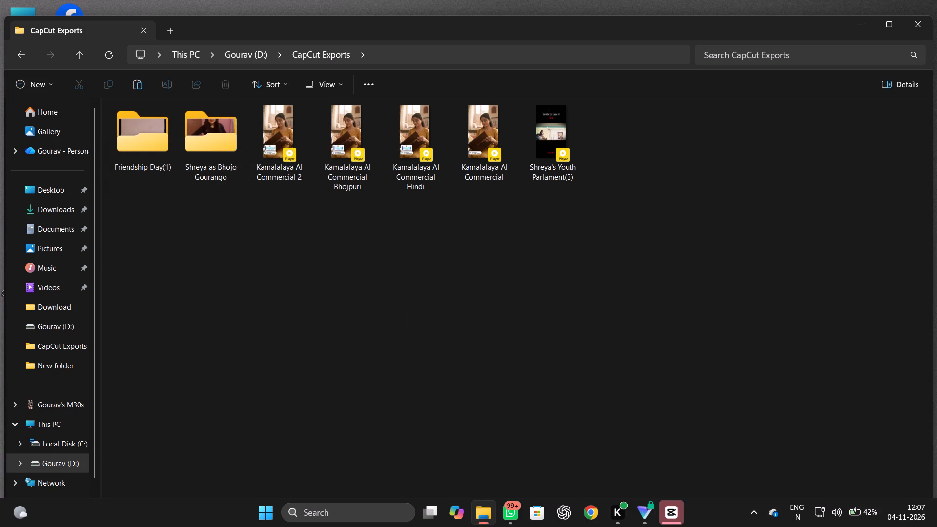
Rename the existing Kamalalaya AI Commercial video in CapCut Exports as Kamalalaya AI Commercial 1.
click(406, 261)
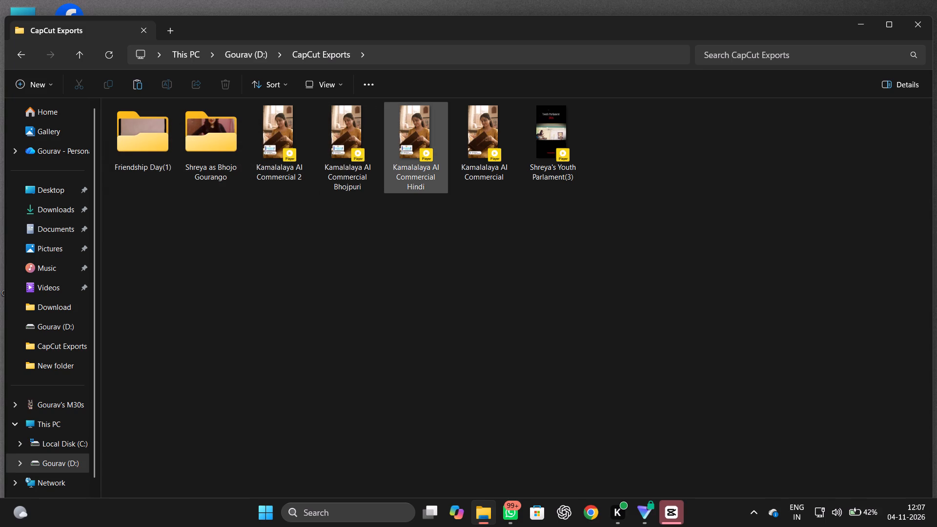
click(465, 179)
click(472, 170)
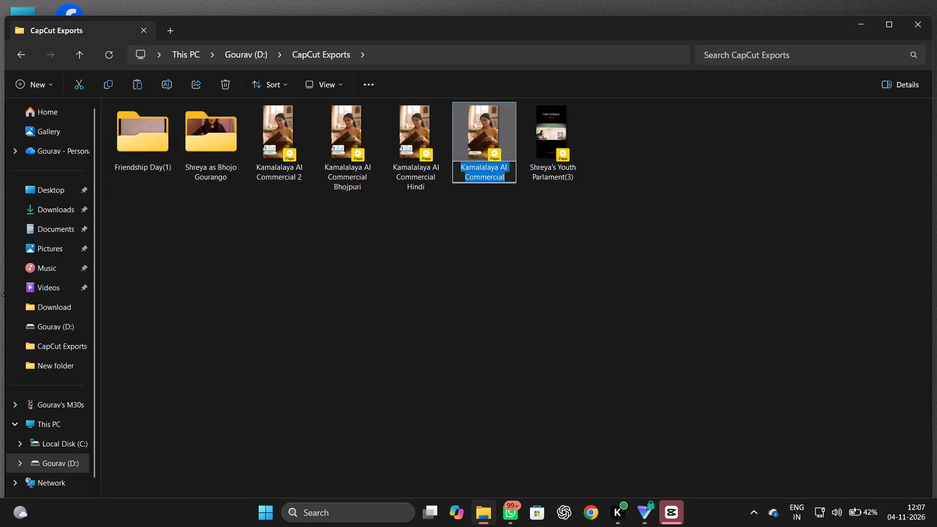
key(Right)
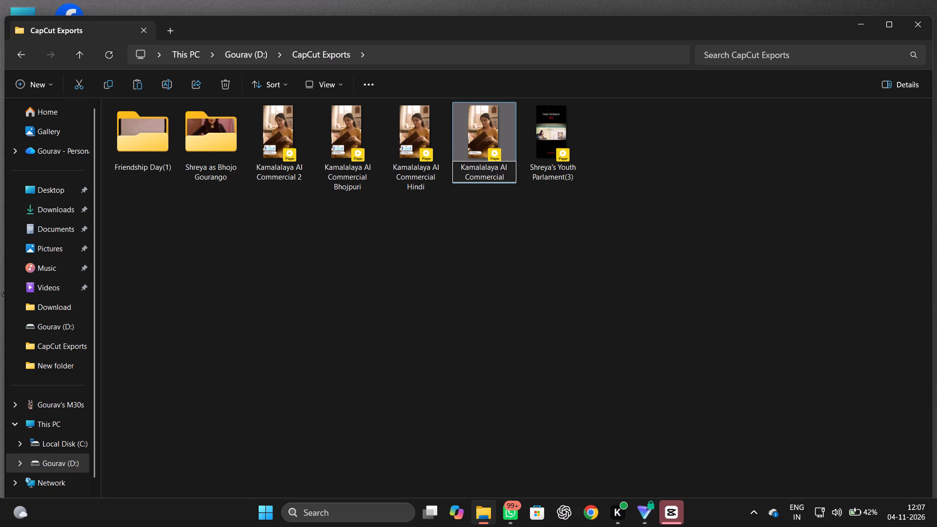
key(space)
key(1)
double_click(643, 318)
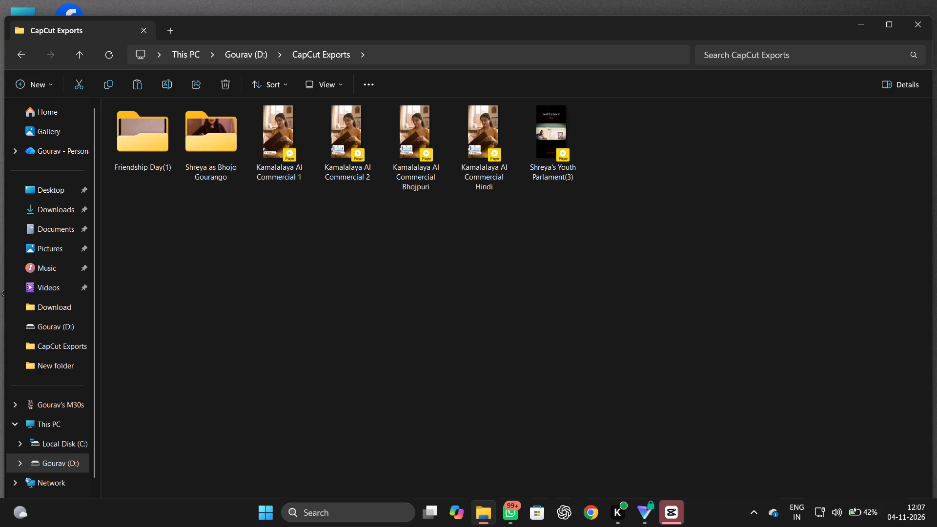
Paste the newly exported Kamalalaya AI Commercial video into the CapCut Exports folder.
right_click(643, 318)
click(664, 336)
click(634, 330)
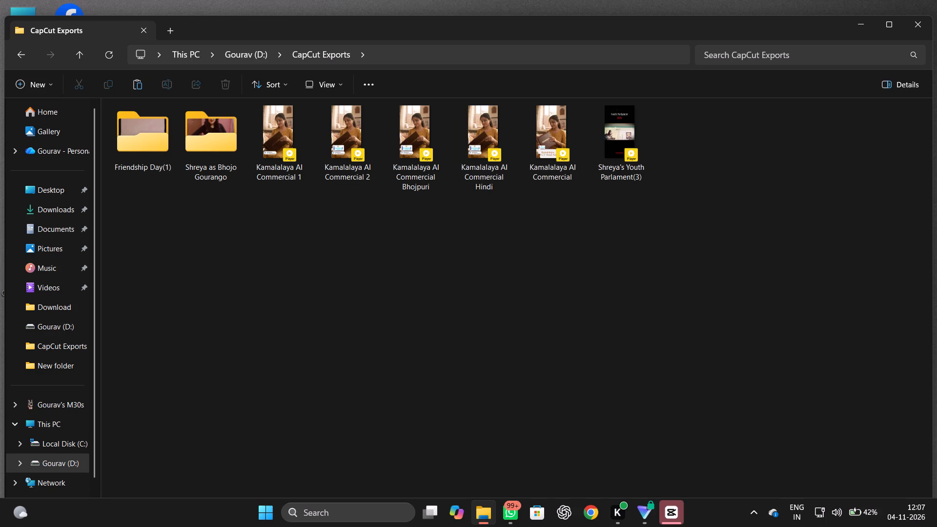
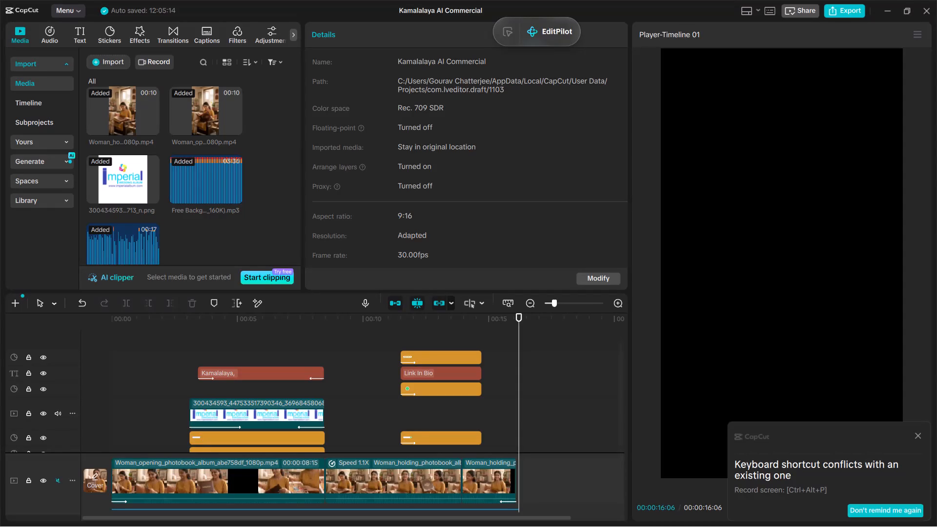
Dismiss the keyboard shortcut conflict notification in CapCut.
click(911, 435)
click(920, 435)
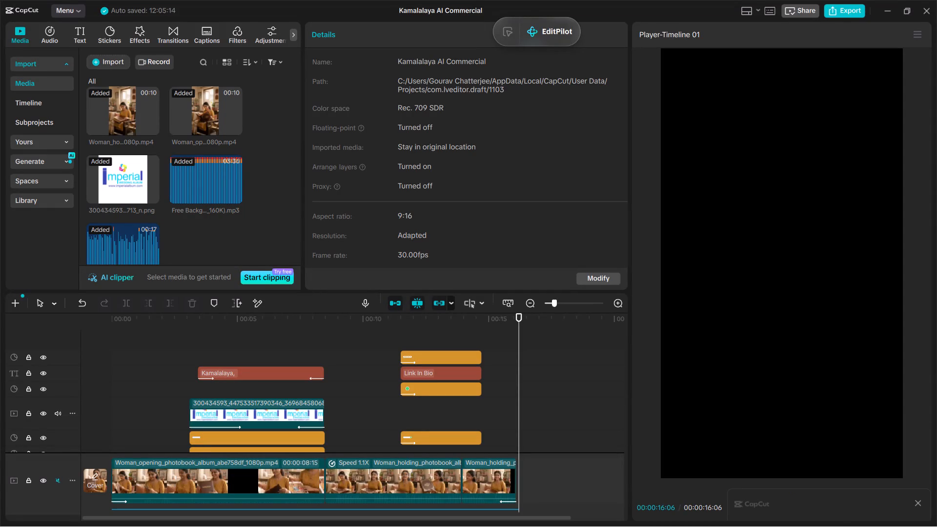
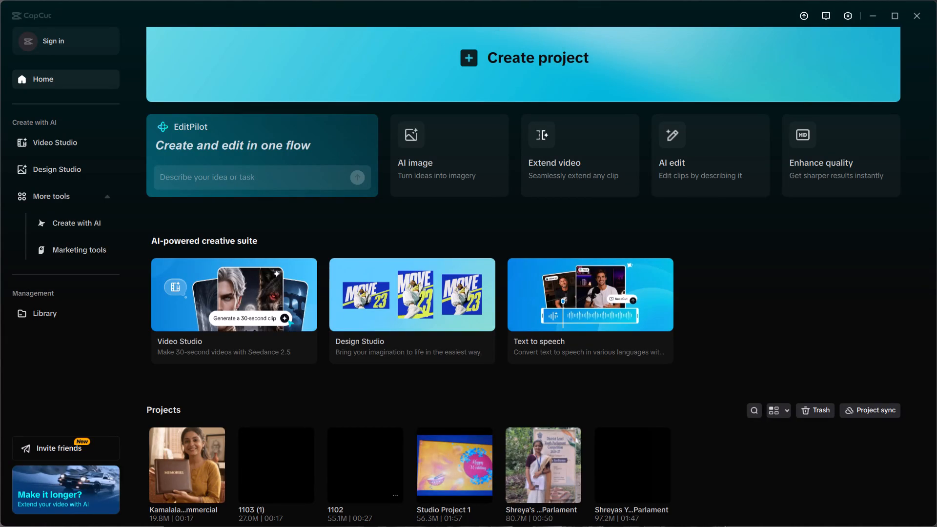
Switch to File Explorer and open the CapCut Exports folder on the Gourav (D:) drive.
scroll(365, 476, down, 6)
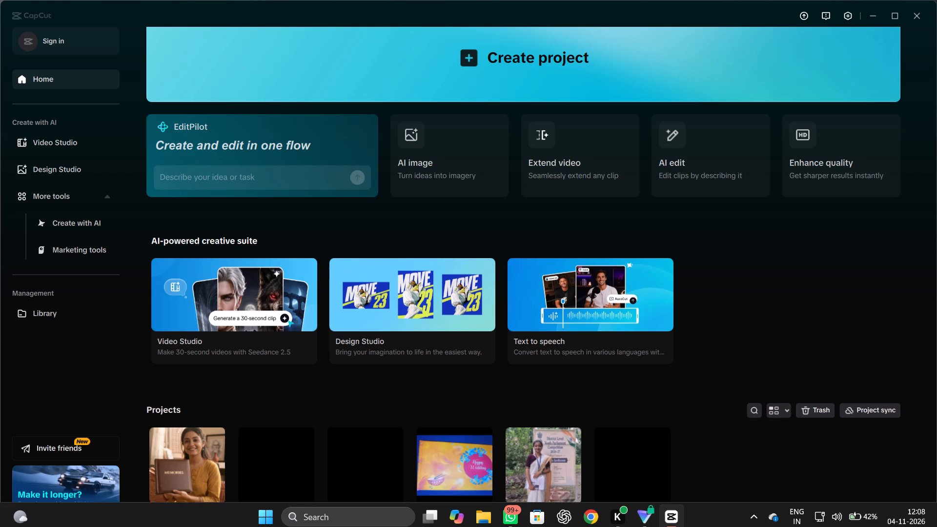
click(486, 523)
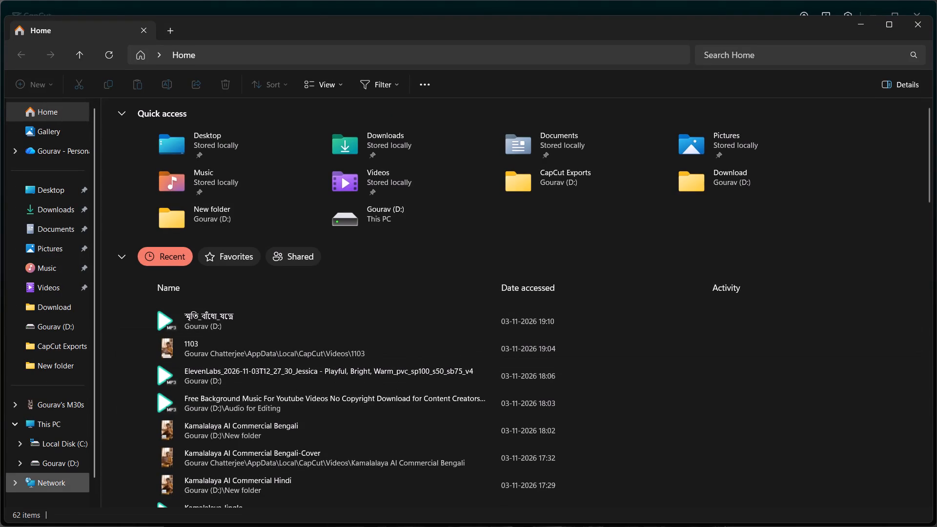
click(45, 456)
click(574, 390)
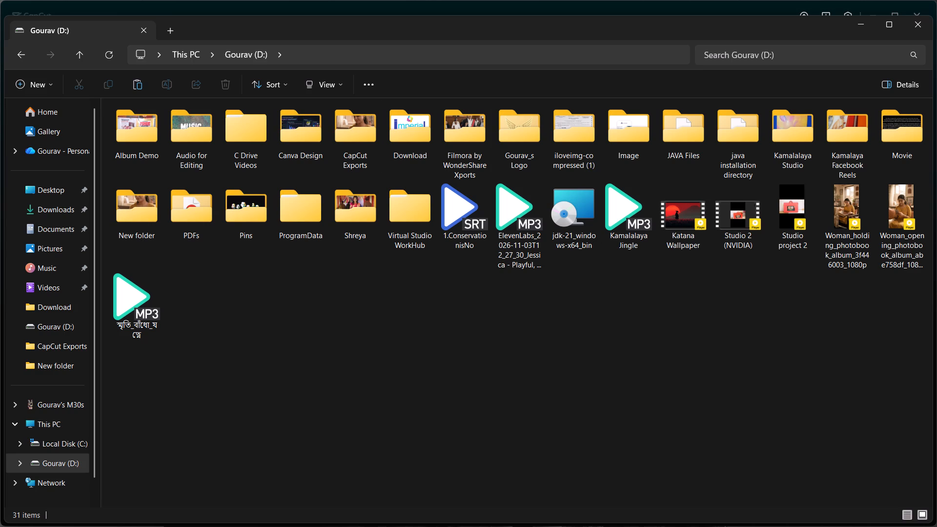
click(295, 319)
double_click(356, 124)
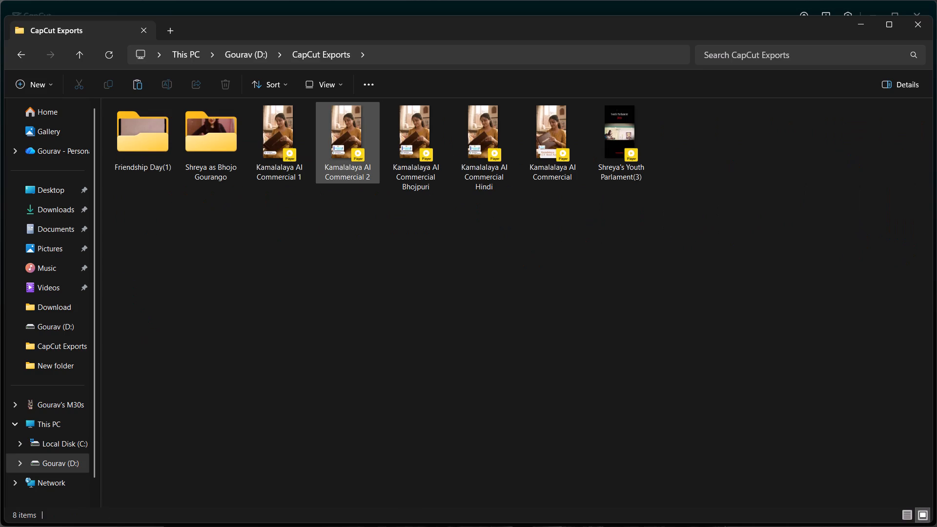
Rename the "Shreya as Bhojo Gourango" folder as "Shreya's Dance Clip".
click(220, 179)
click(220, 179)
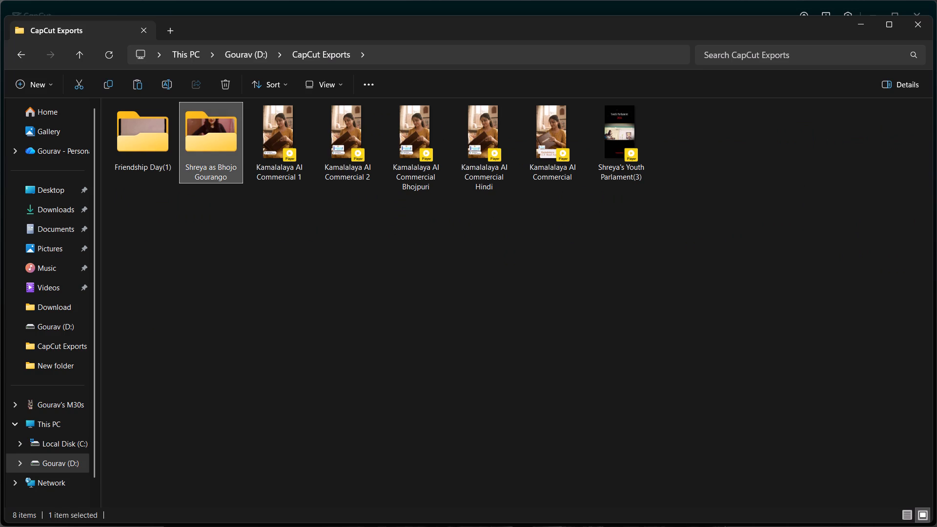
click(227, 179)
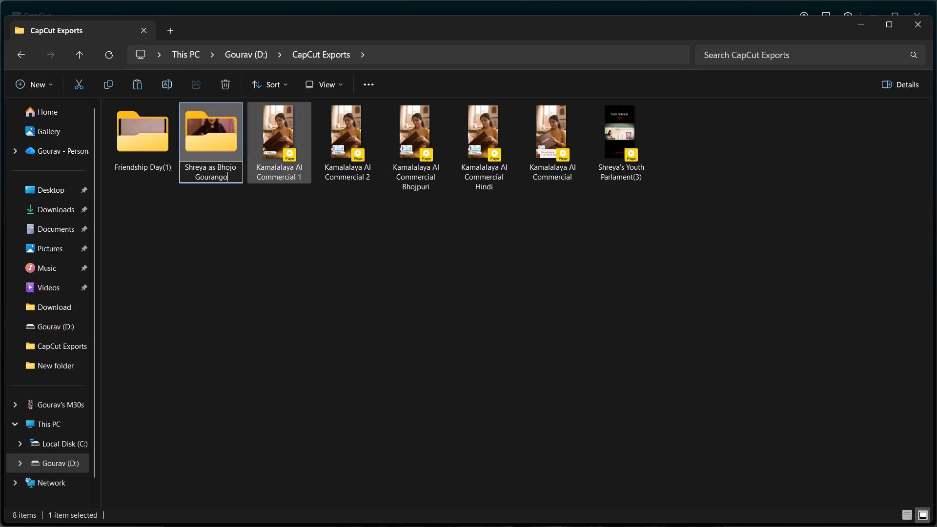
key(BackSpace)
key(BackSpace)
key(BackSpace)
key(BackSpace)
key(BackSpace)
key(BackSpace)
key(BackSpace)
key(BackSpace)
key(BackSpace)
key(BackSpace)
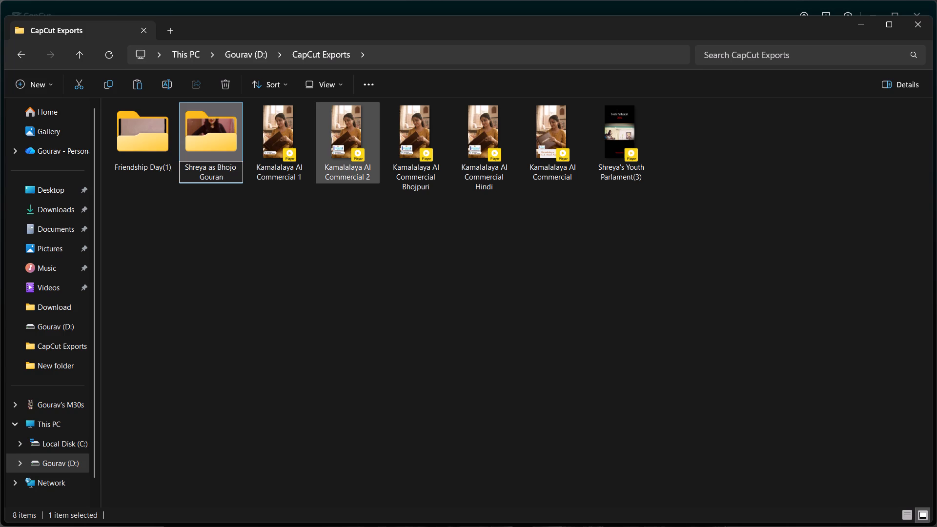
key(BackSpace)
key(BackSpace)
key(BackSpace)
key(BackSpace)
key(BackSpace)
key(BackSpace)
key(BackSpace)
key(BackSpace)
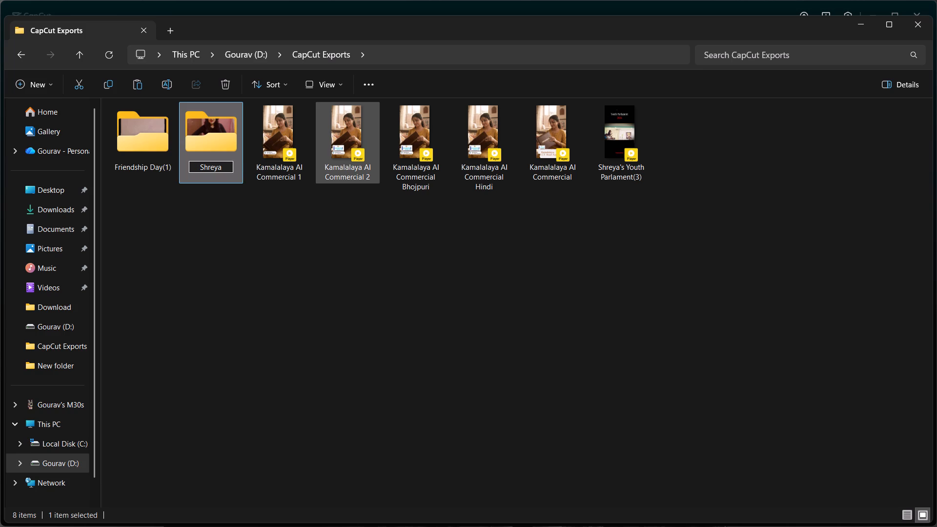
key(apostrophe)
text(s)
key(space)
text(Dance)
key(space)
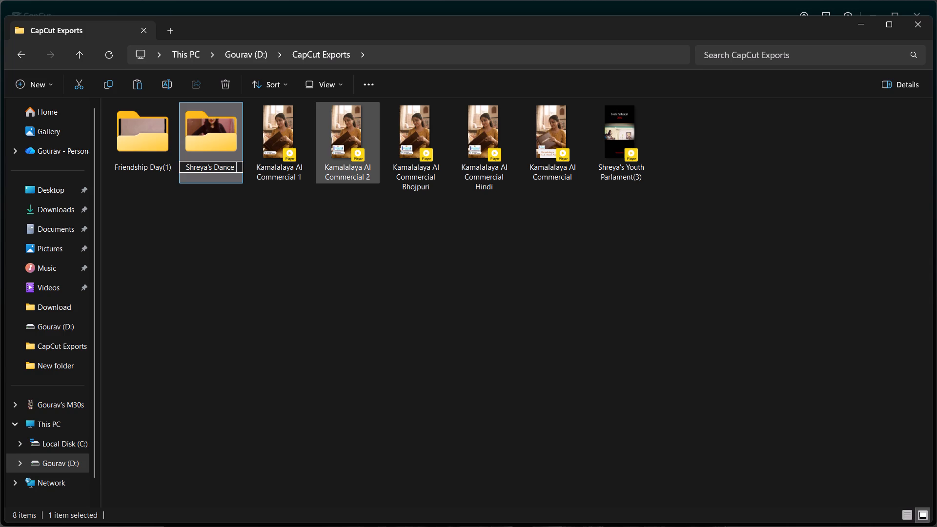
text(Clip)
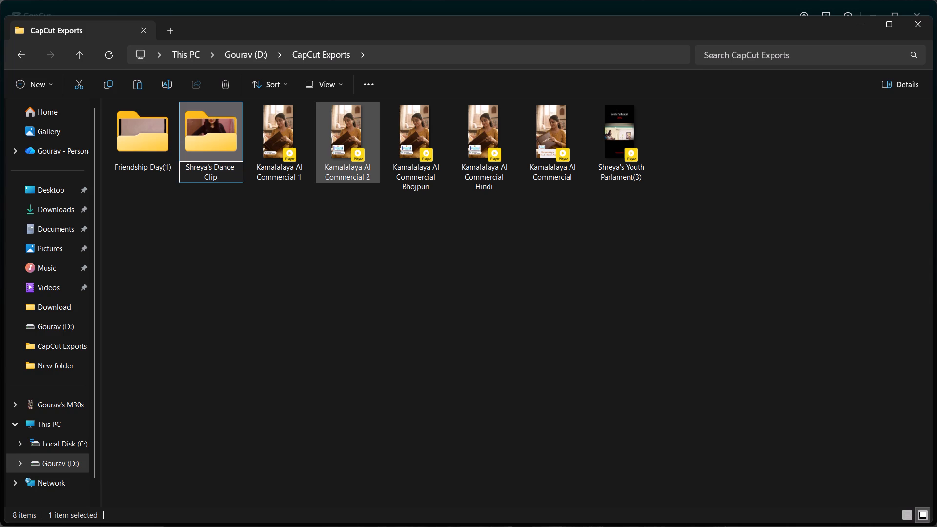
key(Return)
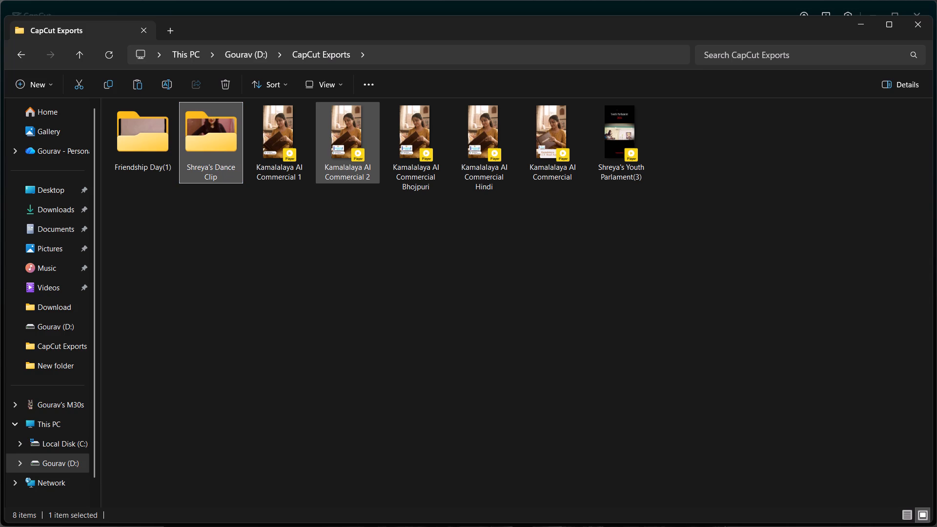
click(321, 203)
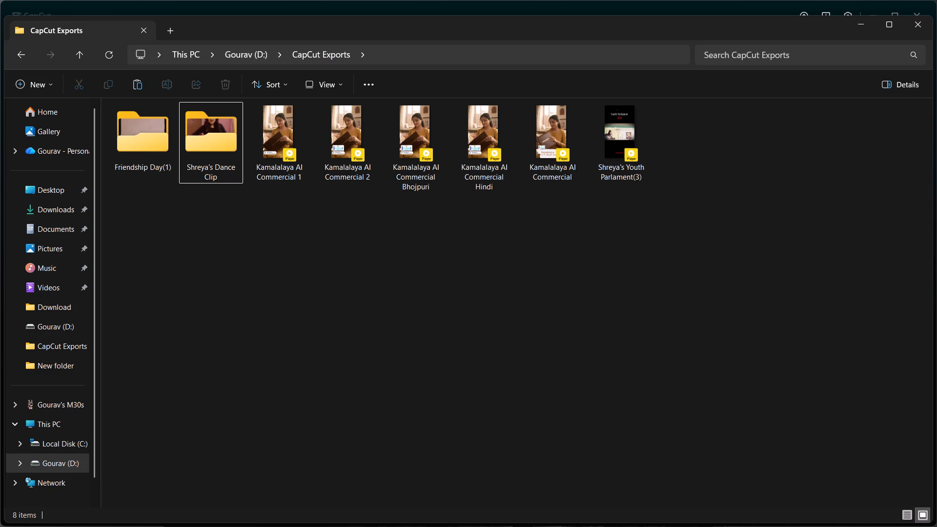
Create a folder named "Kamalalaya AI Commercial" in CapCut Exports, reusing the name copied from the Kamalalaya AI Commercial 1 video without its number.
click(273, 175)
click(273, 175)
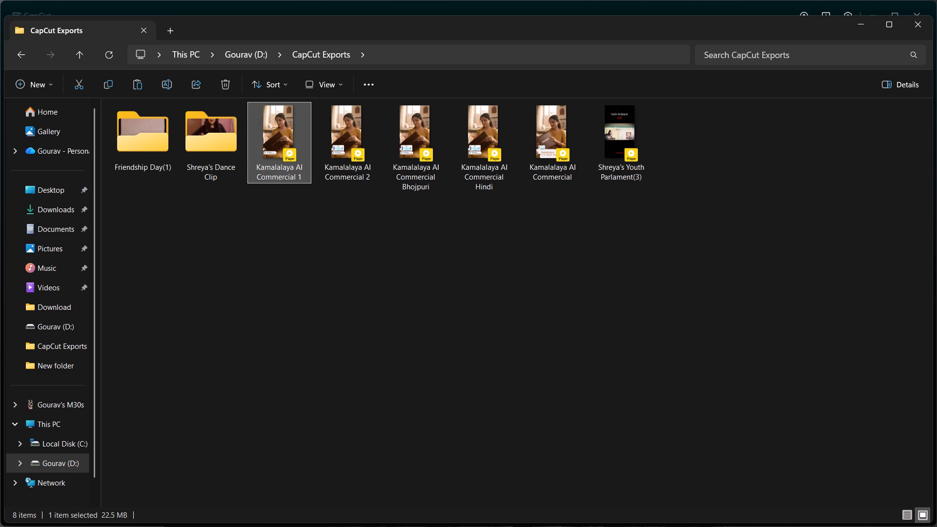
key(ctrl+c)
click(305, 261)
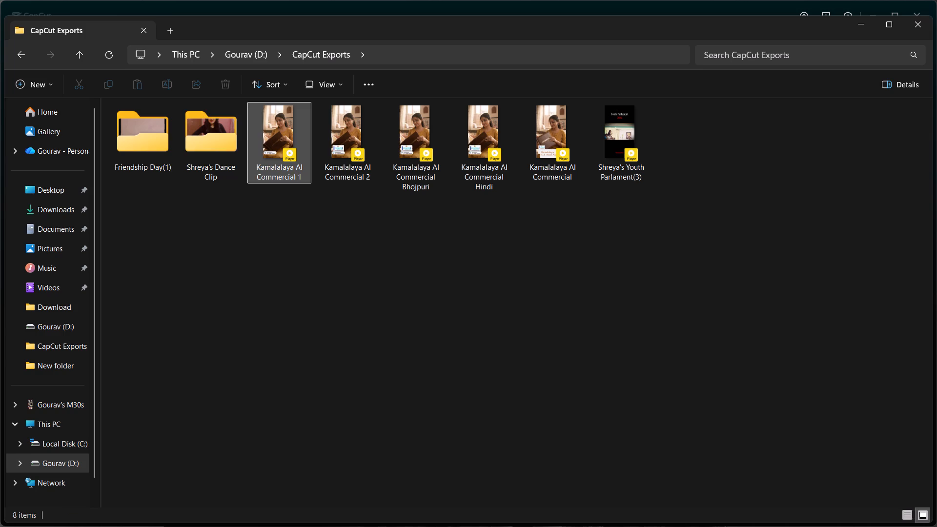
click(31, 84)
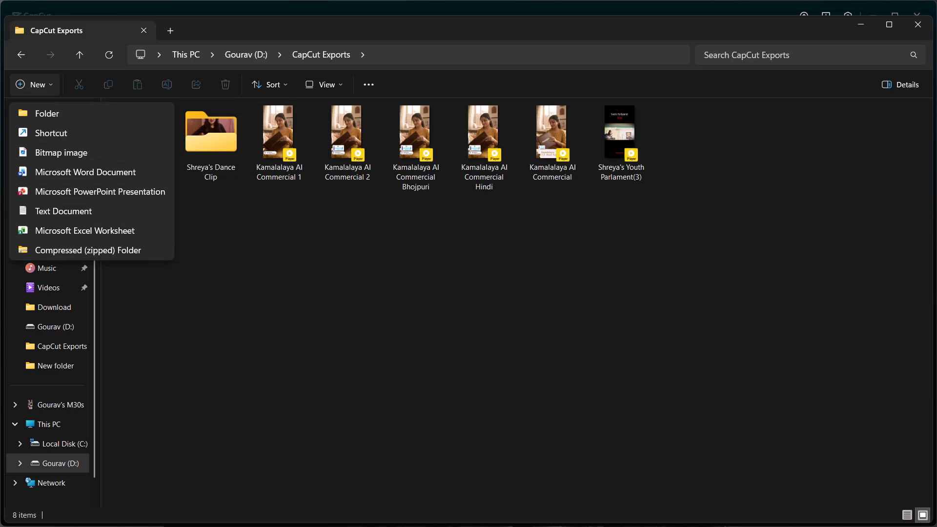
click(49, 111)
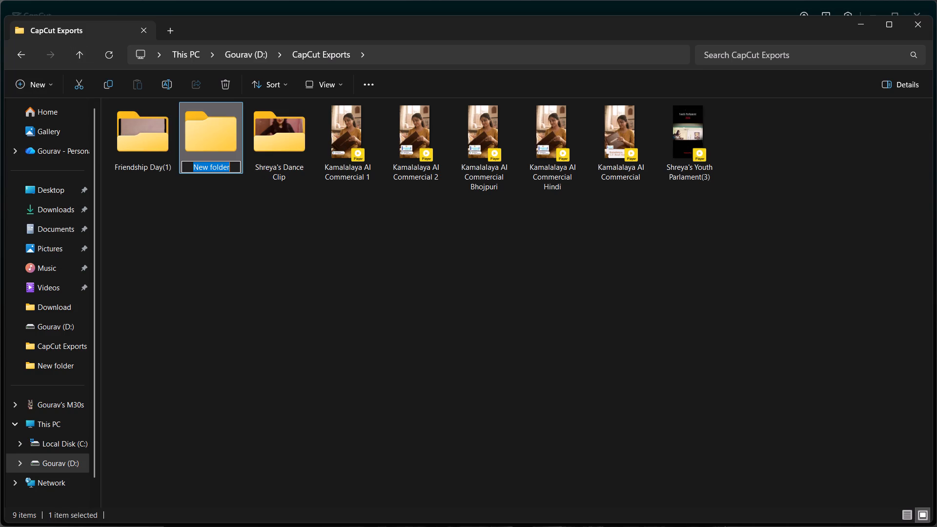
key(ctrl+v)
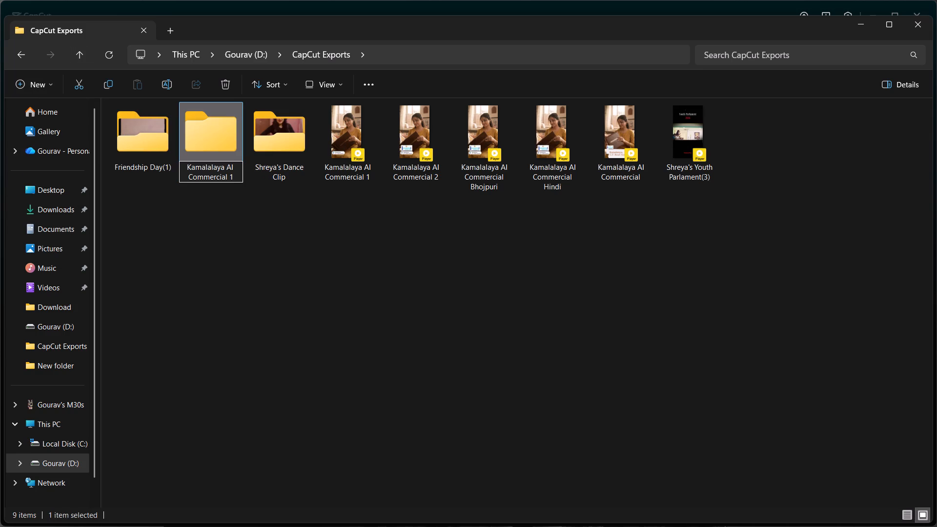
key(BackSpace)
key(BackSpace)
click(318, 326)
Move all five Kamalalaya AI Commercial videos into the Kamalalaya AI Commercial folder.
drag(348, 206, 637, 156)
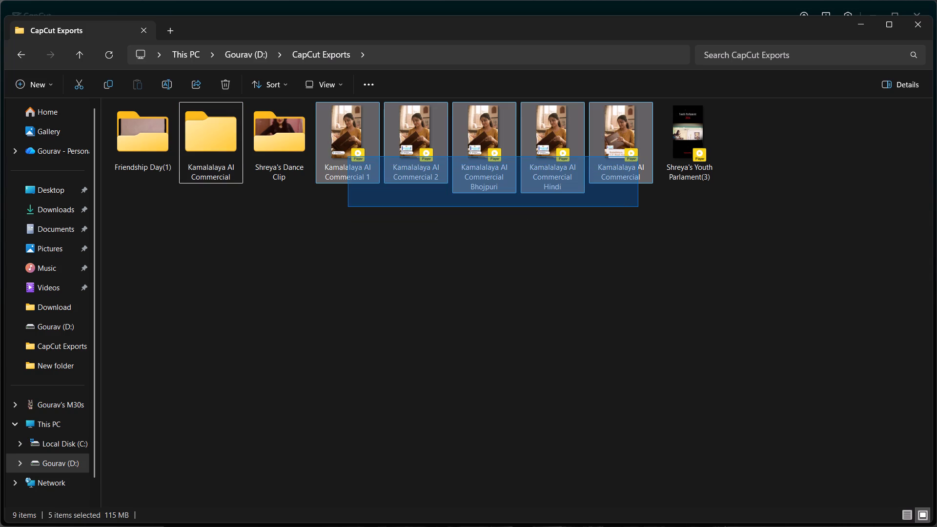
drag(623, 142, 206, 154)
click(295, 259)
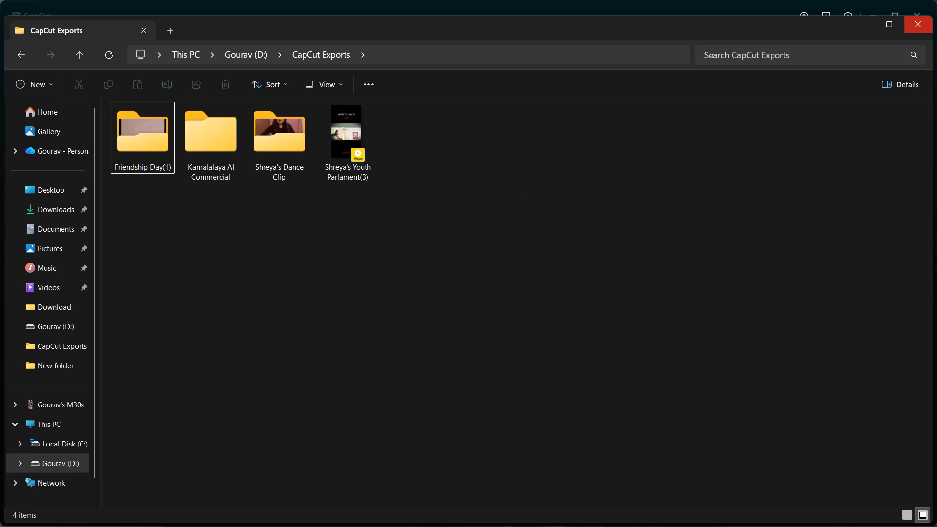
Close the CapCut Exports window and return to the CapCut home screen.
key(ctrl+w)
click(842, 234)
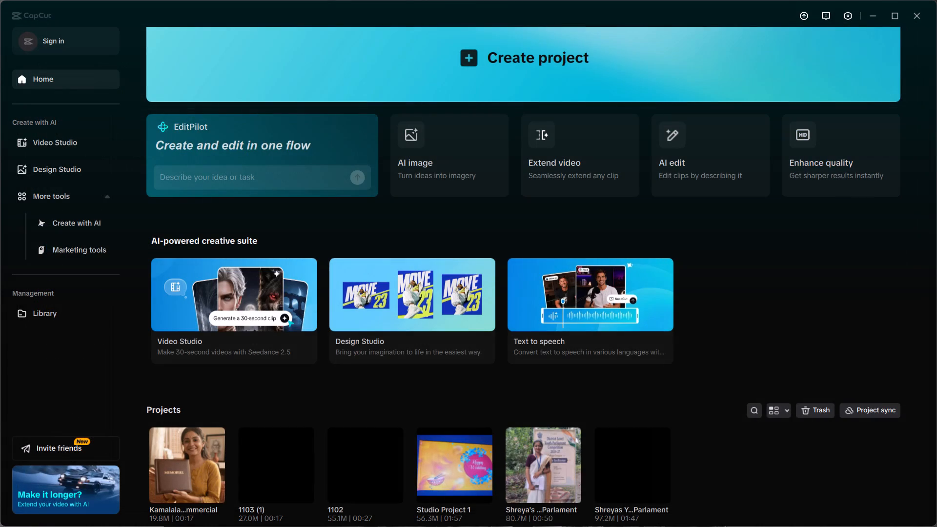
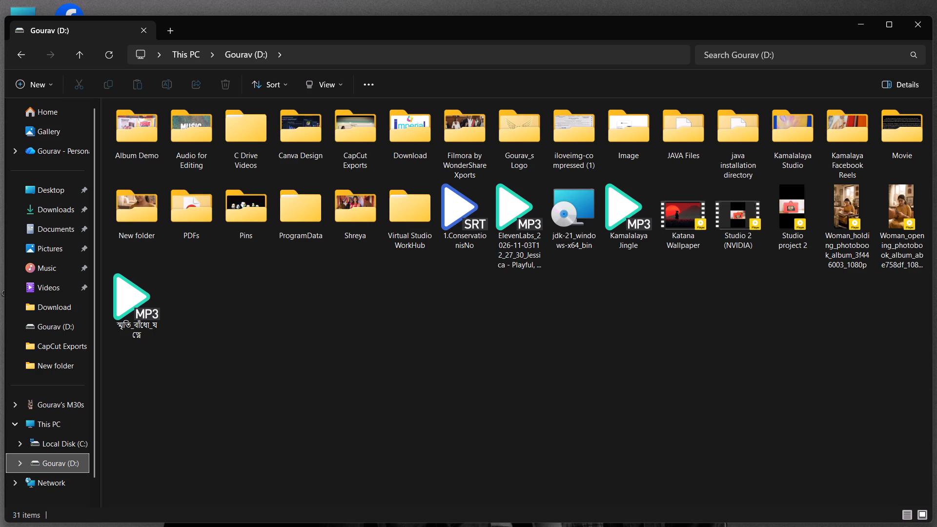
Examine the contents and properties of "New folder" on drive D.
double_click(134, 200)
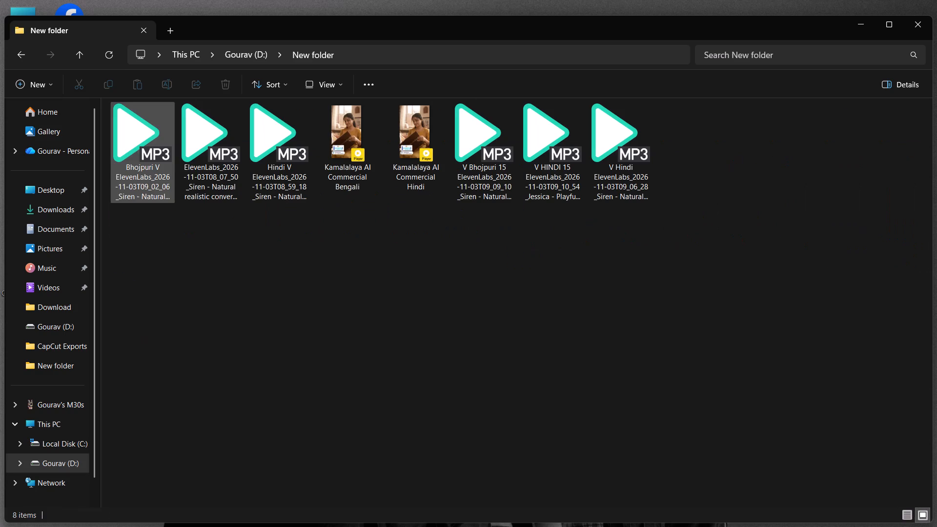
click(379, 270)
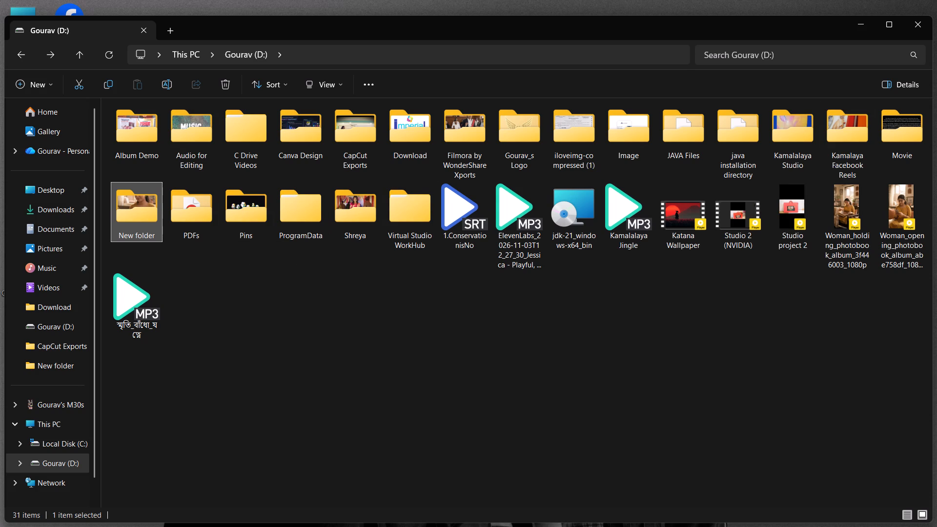
right_click(135, 195)
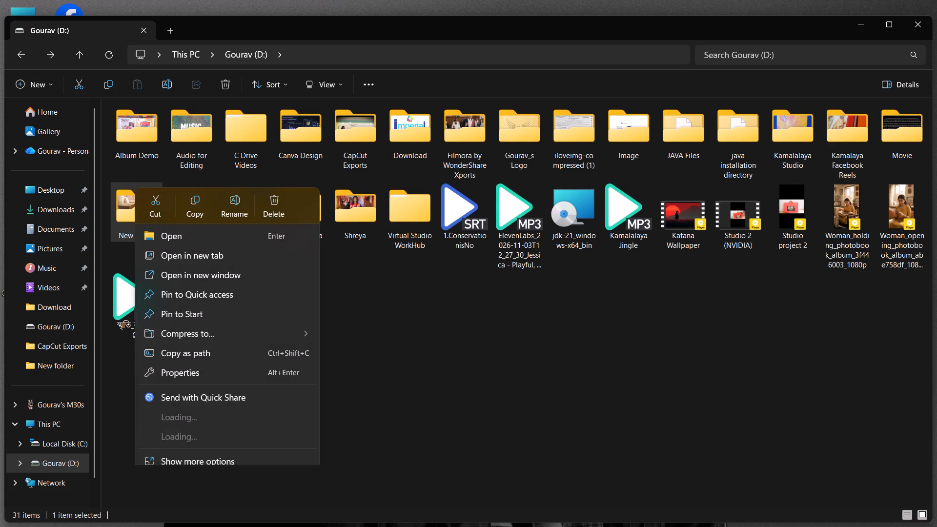
click(221, 378)
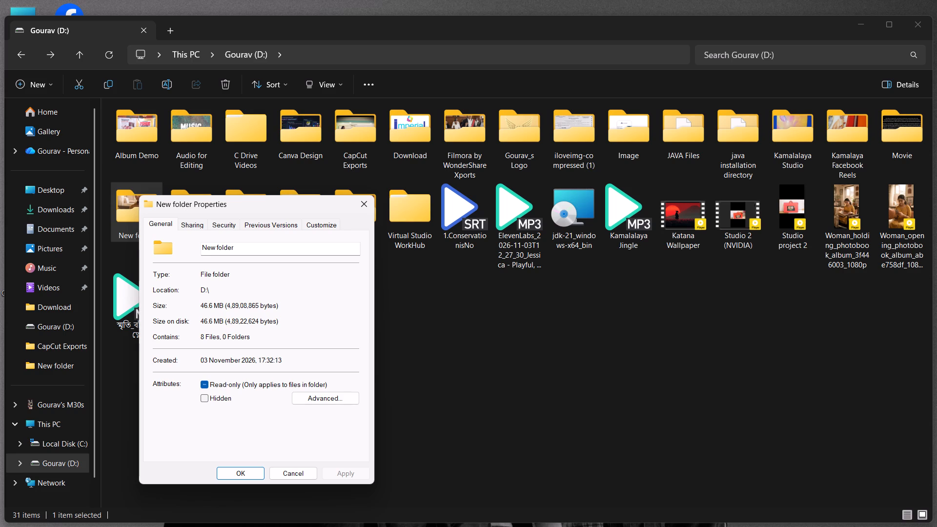
click(253, 473)
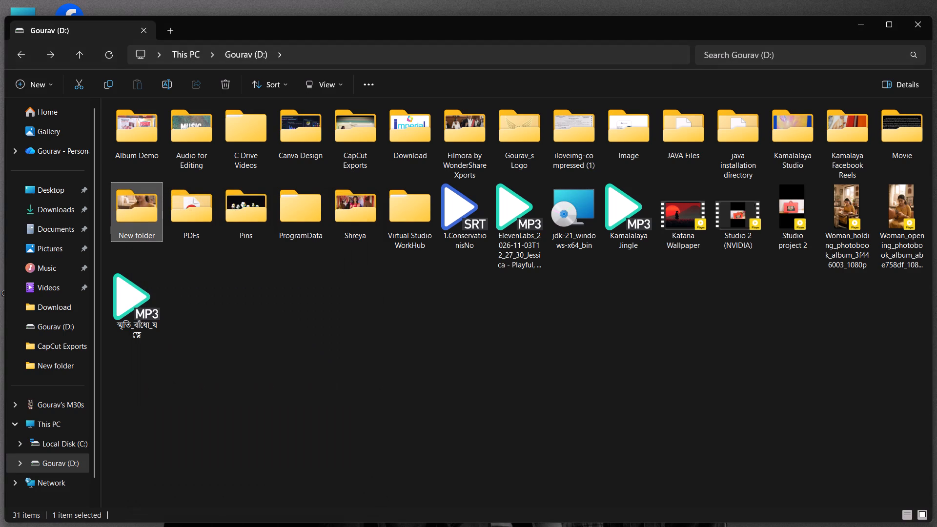
click(199, 314)
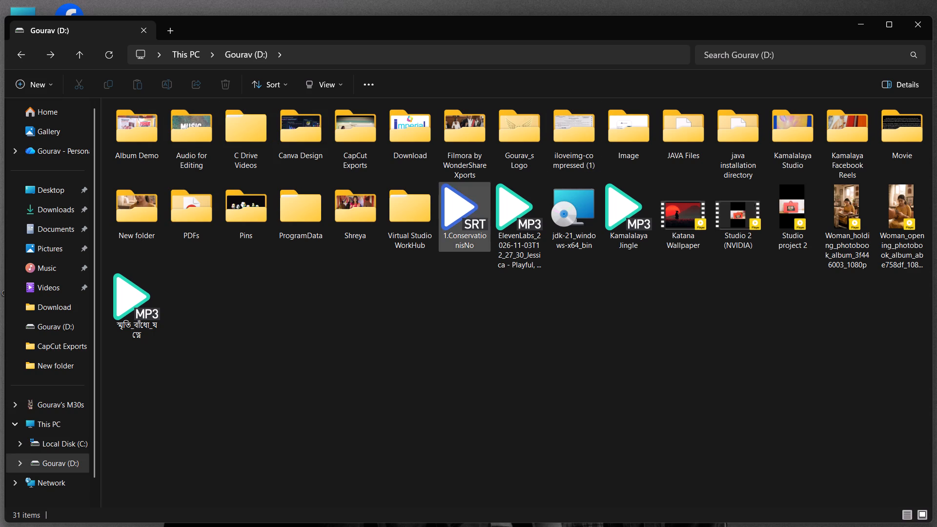
click(274, 318)
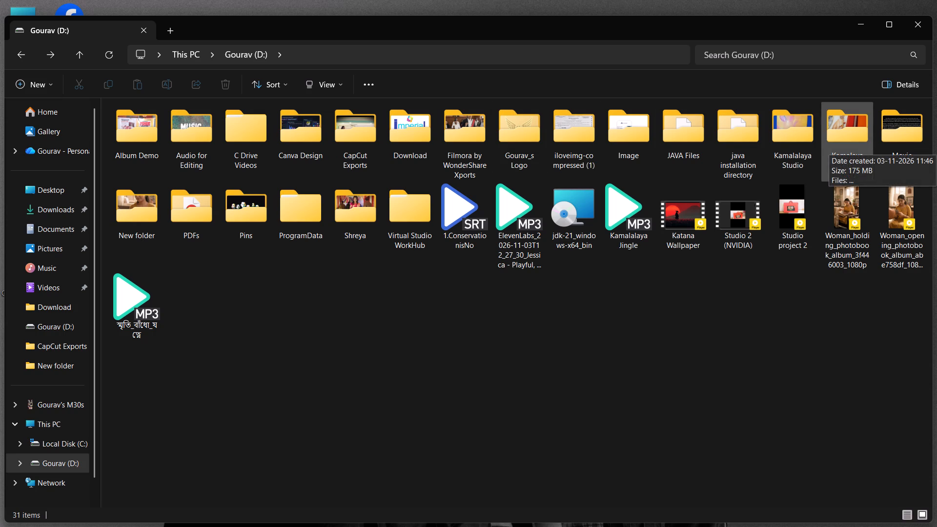
drag(818, 344, 812, 342)
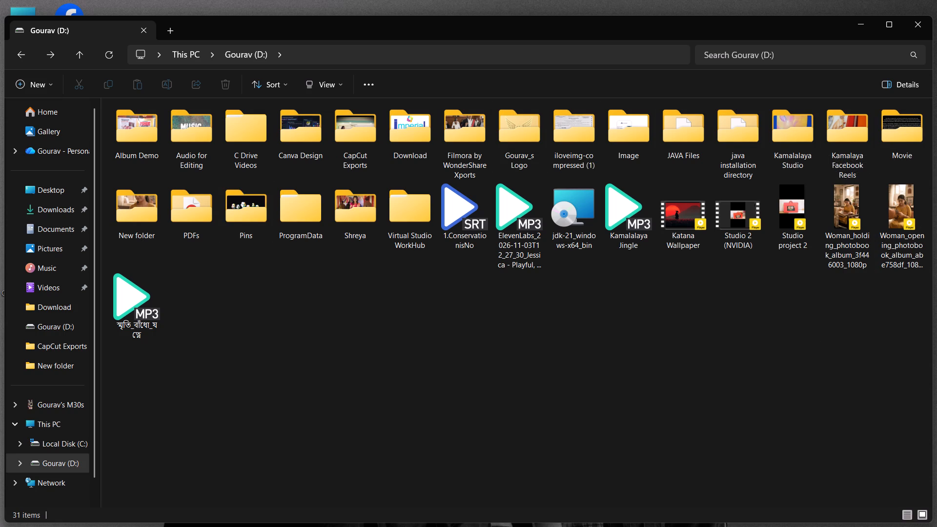
Look through "New folder" on drive D again and refresh the drive's file listing.
double_click(140, 206)
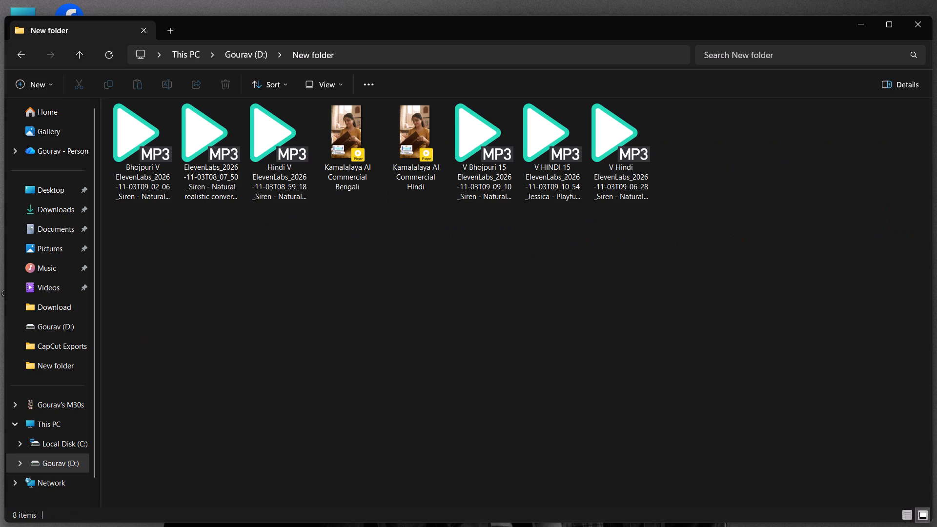
click(300, 255)
scroll(262, 274, down, 3)
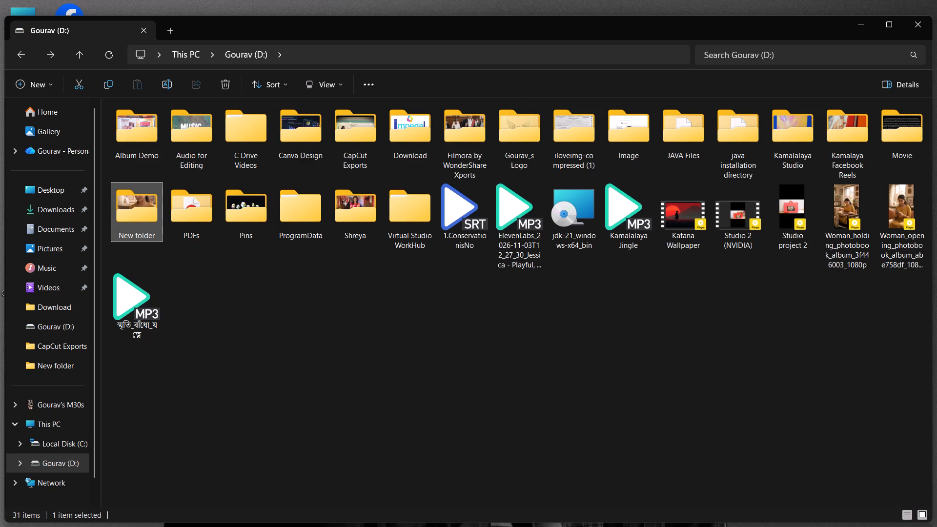
key(ctrl+r)
key(ctrl+r)
click(108, 58)
click(244, 362)
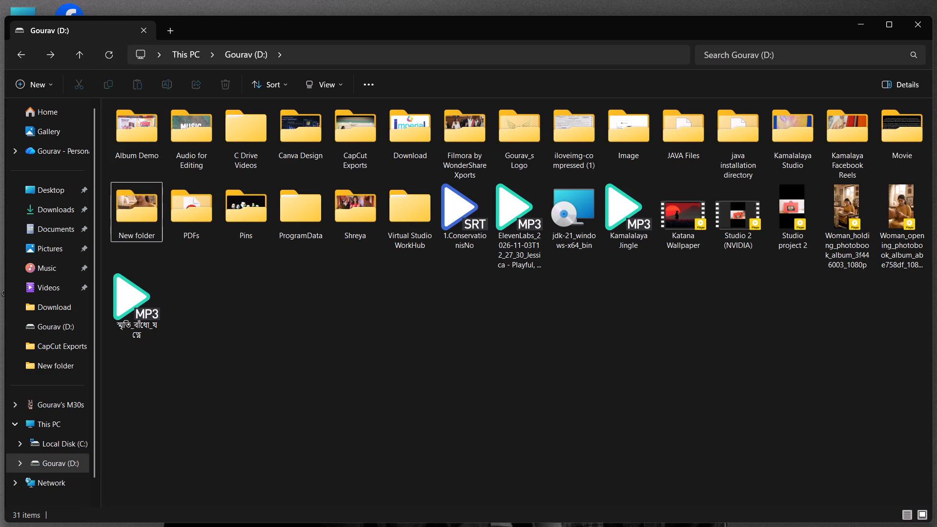
double_click(244, 363)
right_click(244, 363)
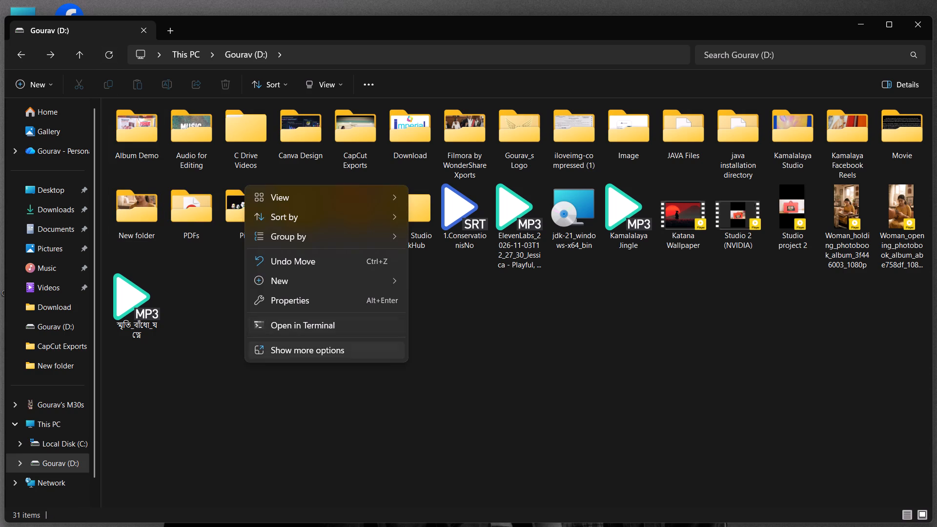
click(297, 357)
click(301, 224)
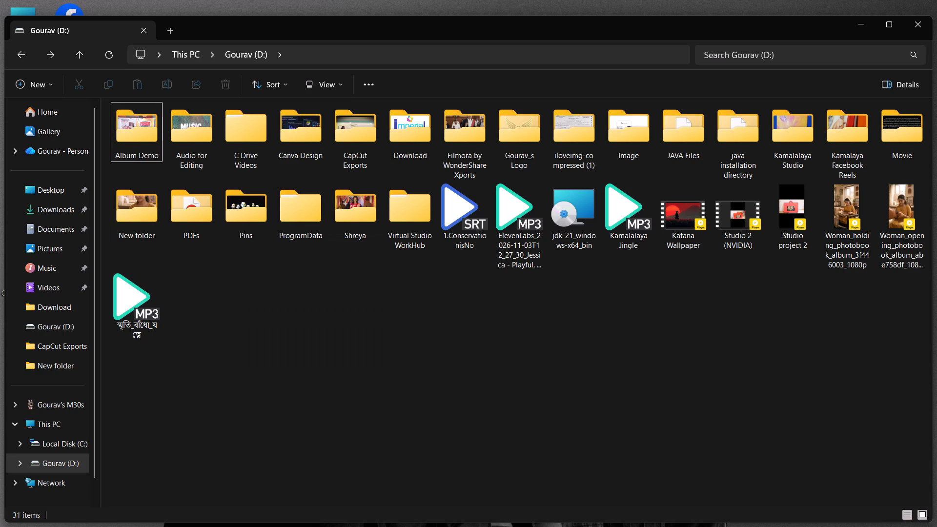
Look through the ProgramData folder on drive D, going down the Lenovo subfolders past AiCoreAddin, and return to the drive's root.
double_click(308, 219)
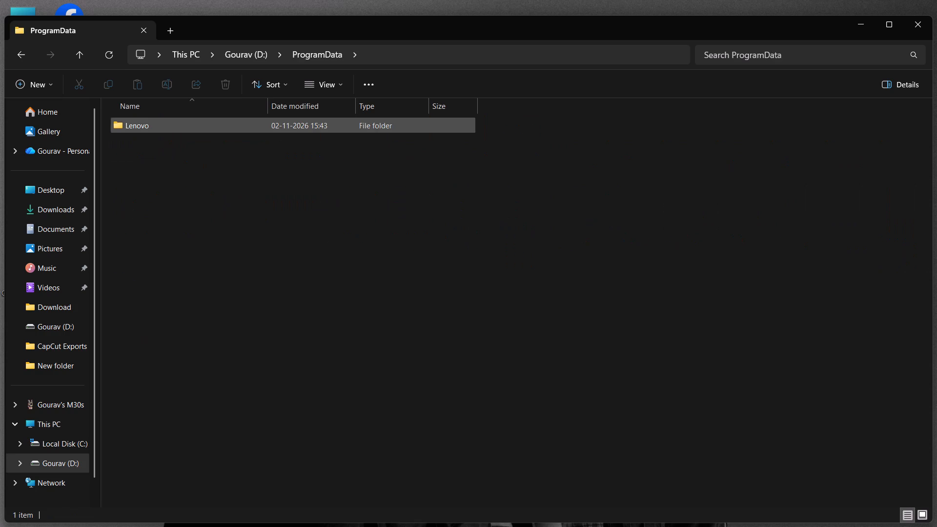
double_click(230, 131)
double_click(230, 126)
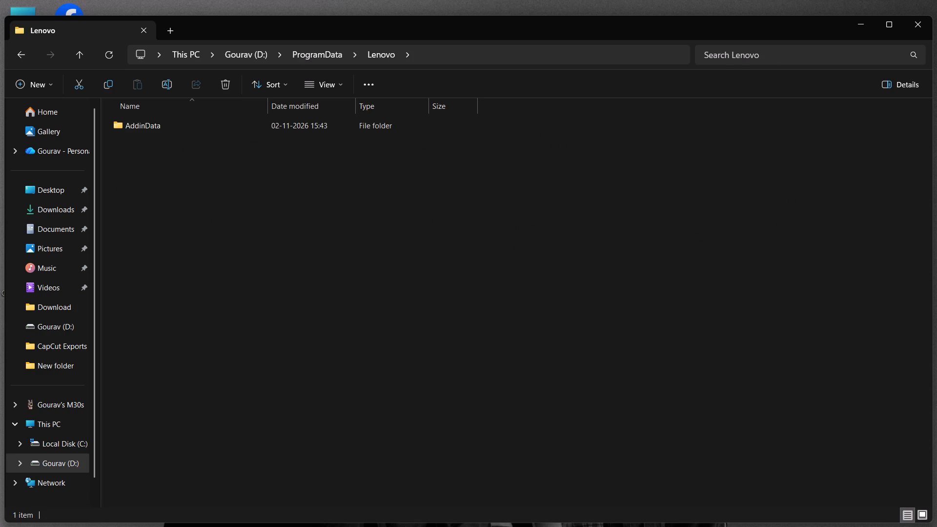
double_click(238, 126)
double_click(238, 126)
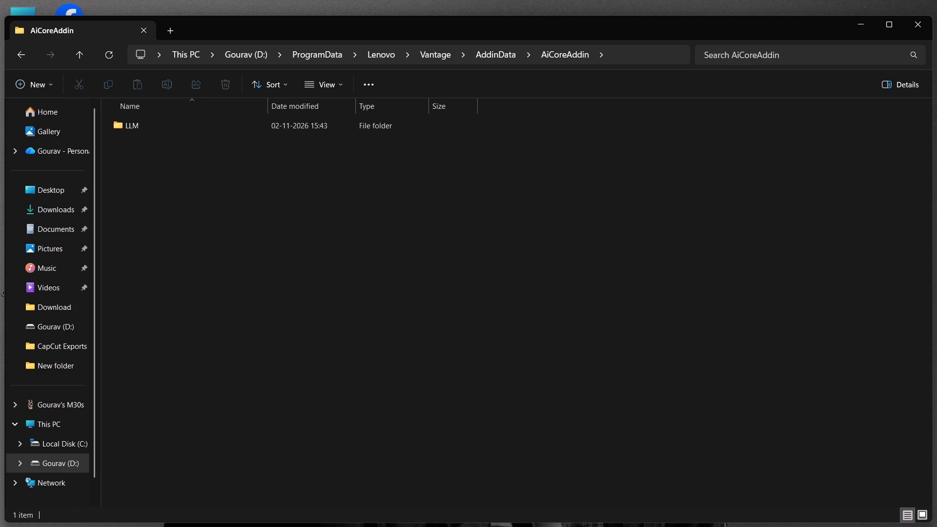
double_click(231, 121)
drag(282, 249, 297, 251)
double_click(297, 251)
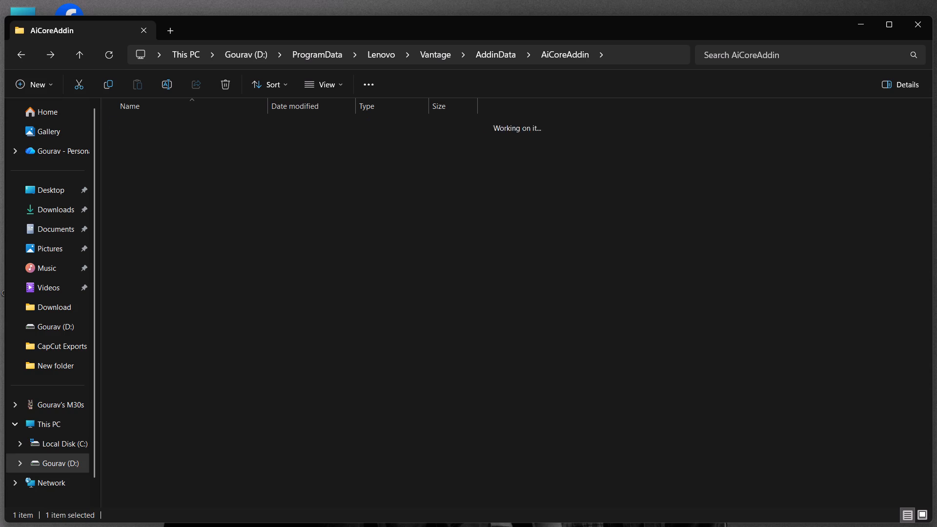
drag(299, 251, 305, 256)
click(305, 255)
drag(313, 263, 318, 263)
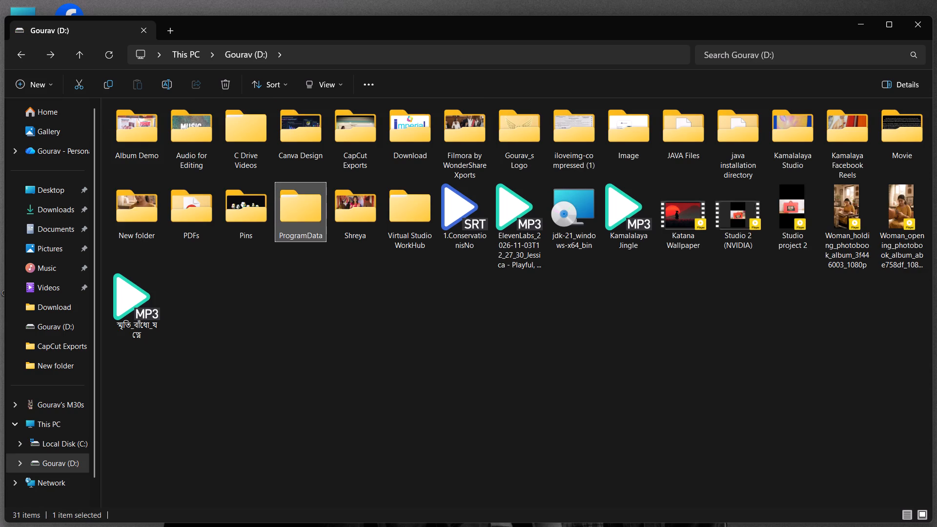
Look through the Audio for Editing and Download folders on drive D.
double_click(185, 134)
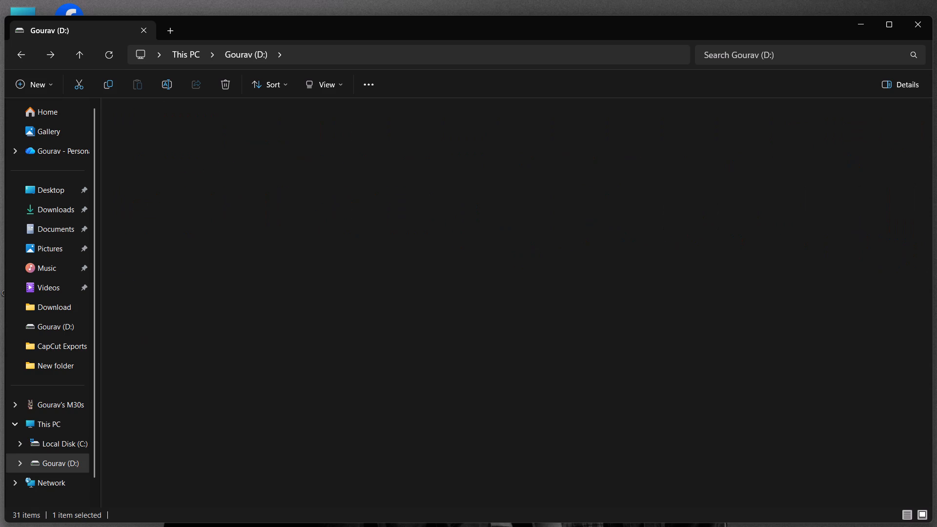
drag(185, 134, 193, 138)
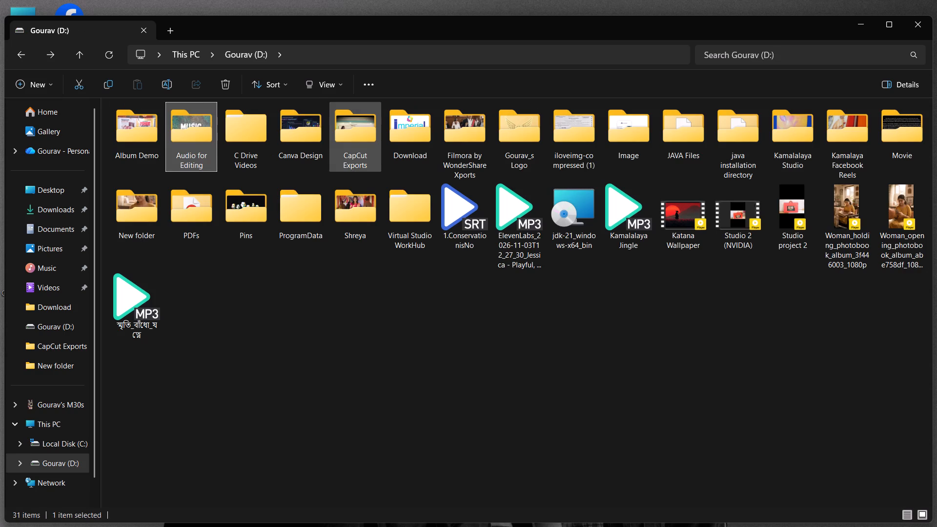
double_click(424, 125)
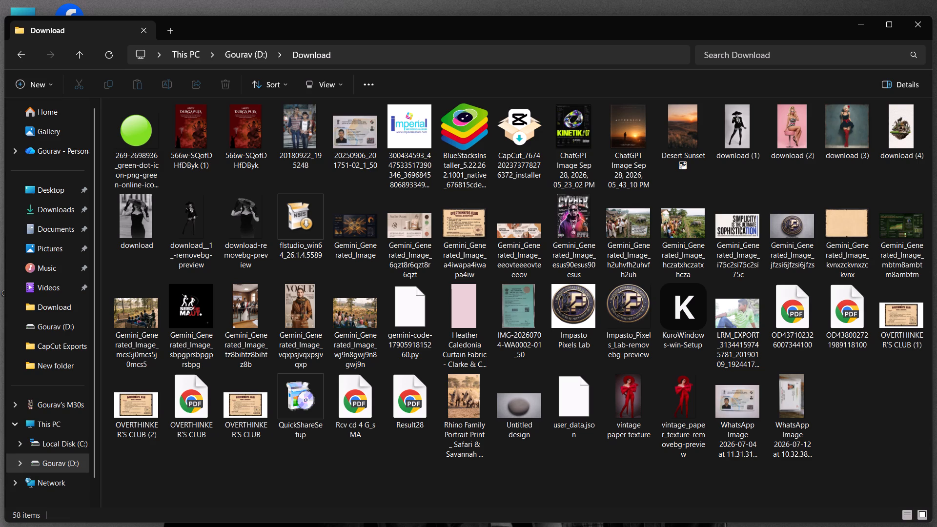
click(346, 460)
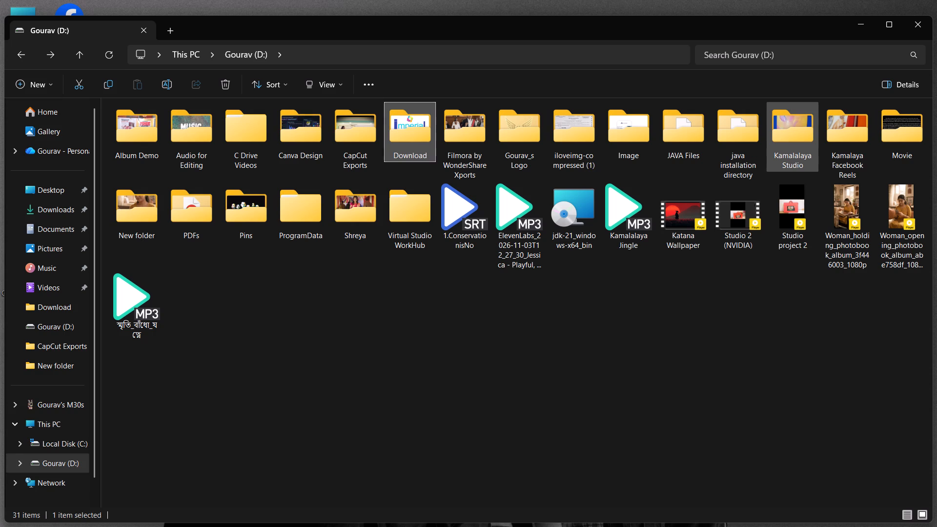
click(252, 308)
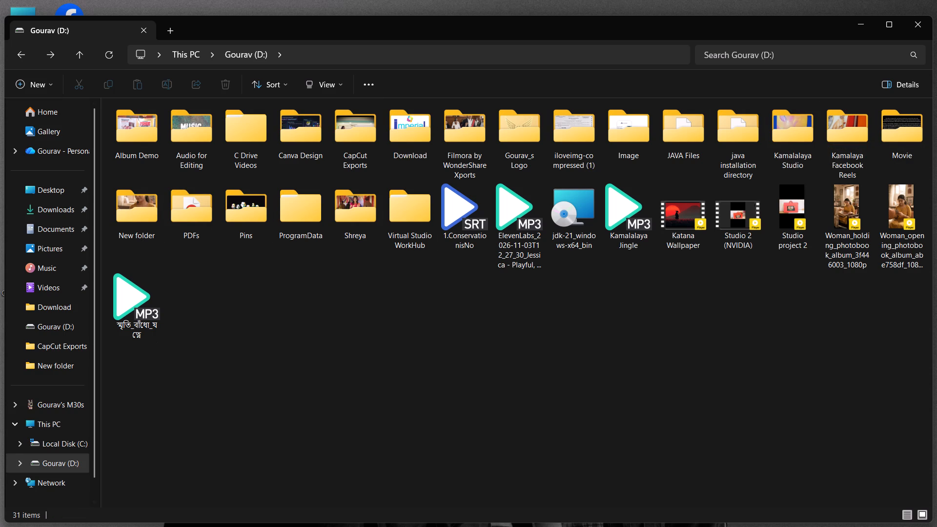
Check the top-level folders of Local Disk (C:), starting from This PC.
click(20, 49)
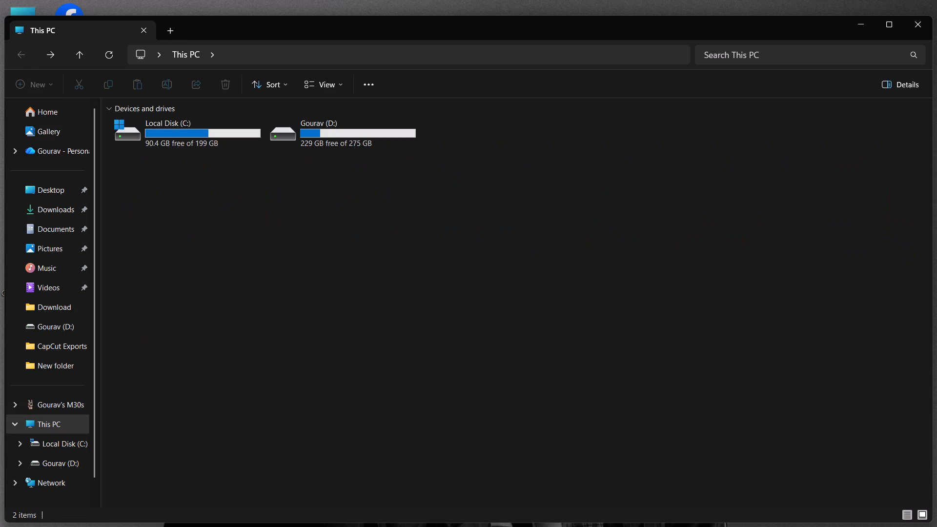
click(20, 49)
double_click(206, 127)
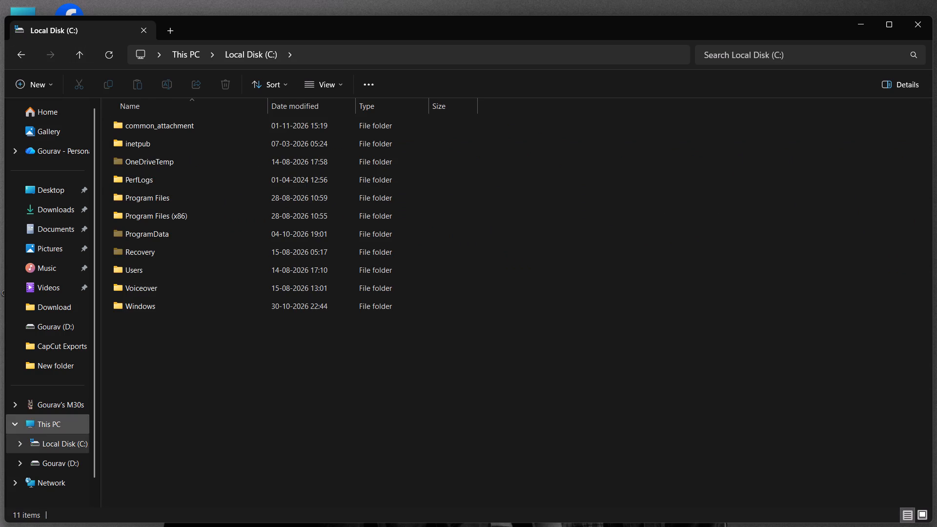
click(74, 458)
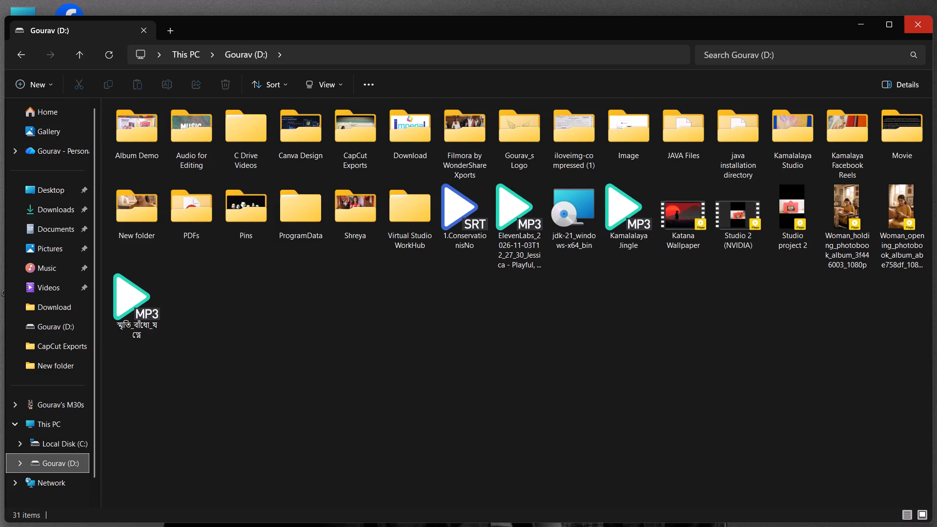
Maximize the window and open the CapCut Videos folder under AppData\Local in the personal user folder on Local Disk (C:).
click(890, 26)
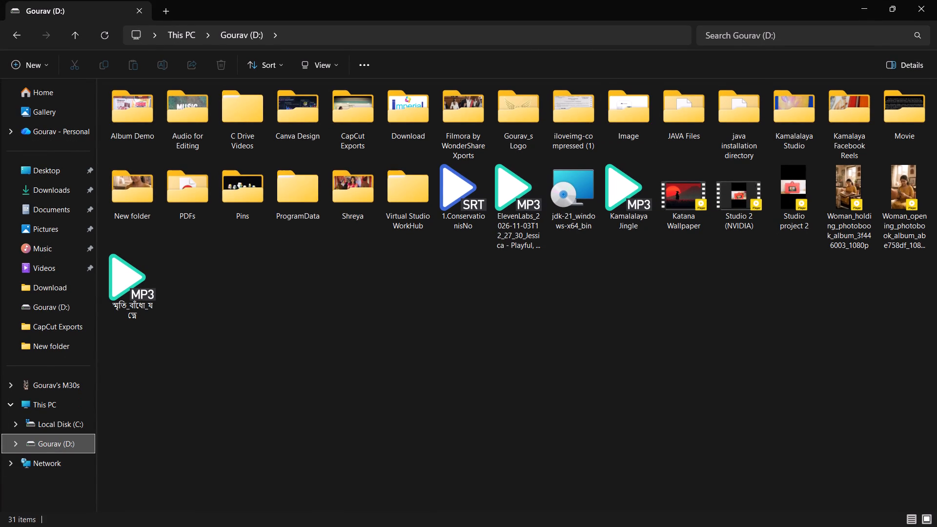
click(66, 425)
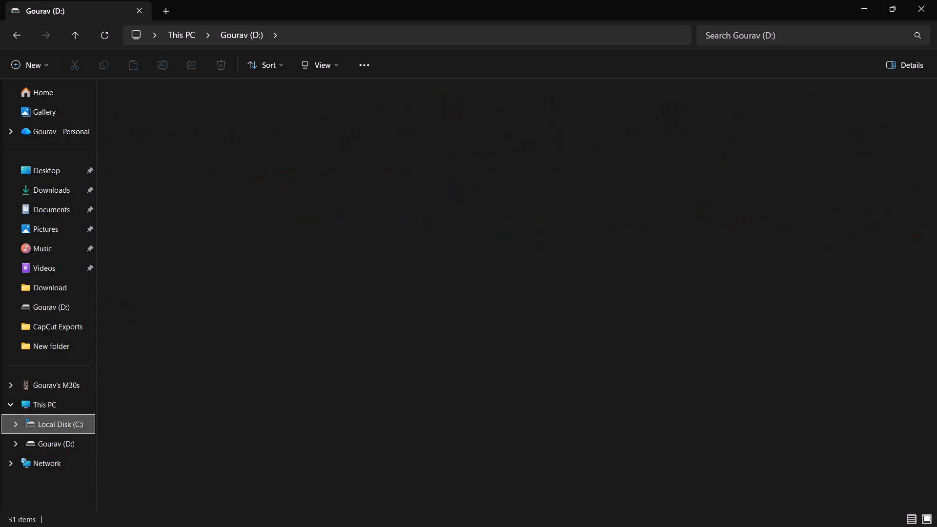
double_click(220, 252)
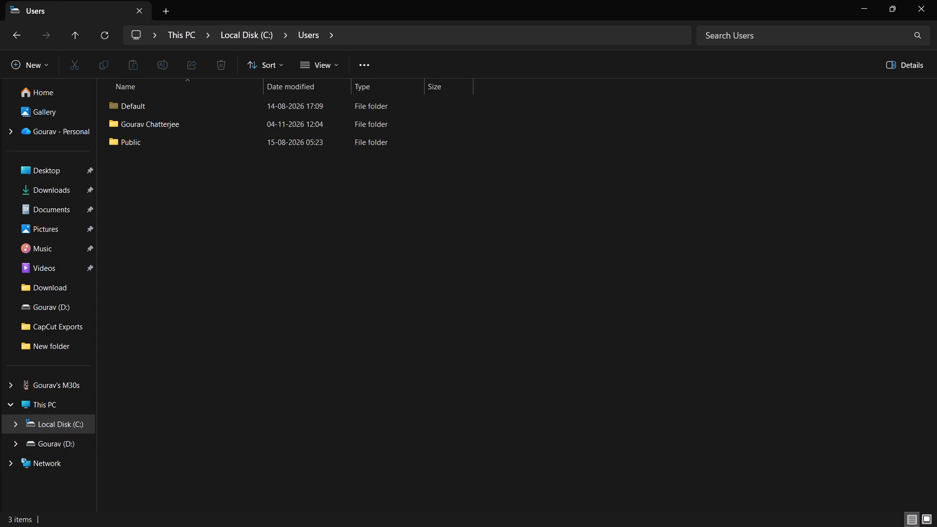
double_click(265, 122)
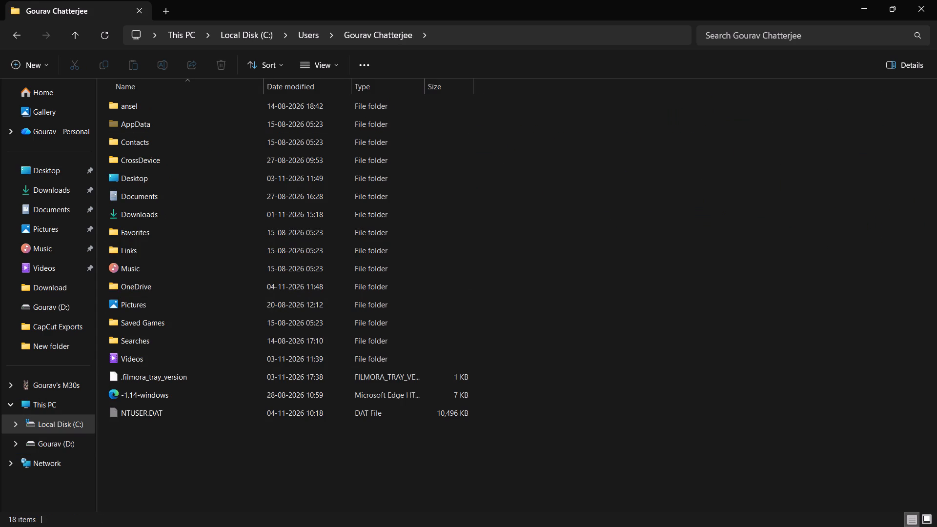
drag(227, 153, 572, 351)
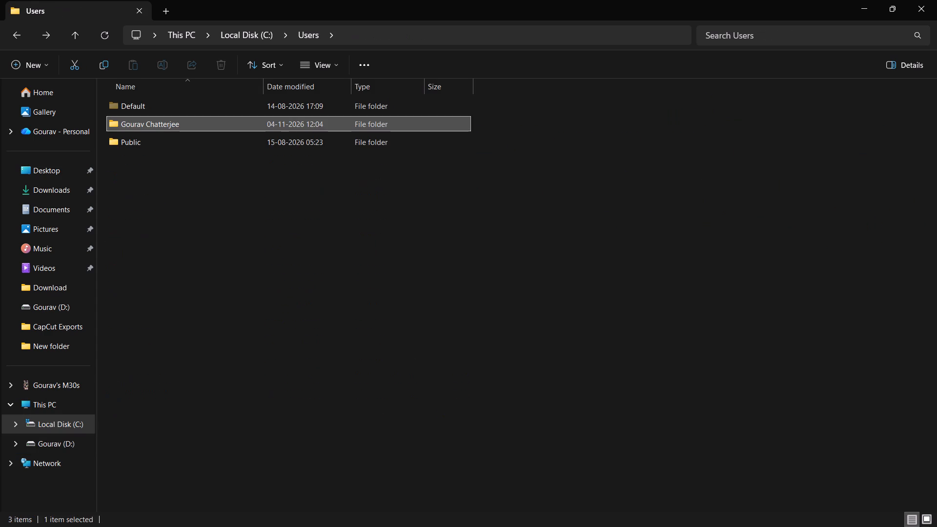
drag(731, 526, 711, 526)
right_drag(513, 377, 506, 388)
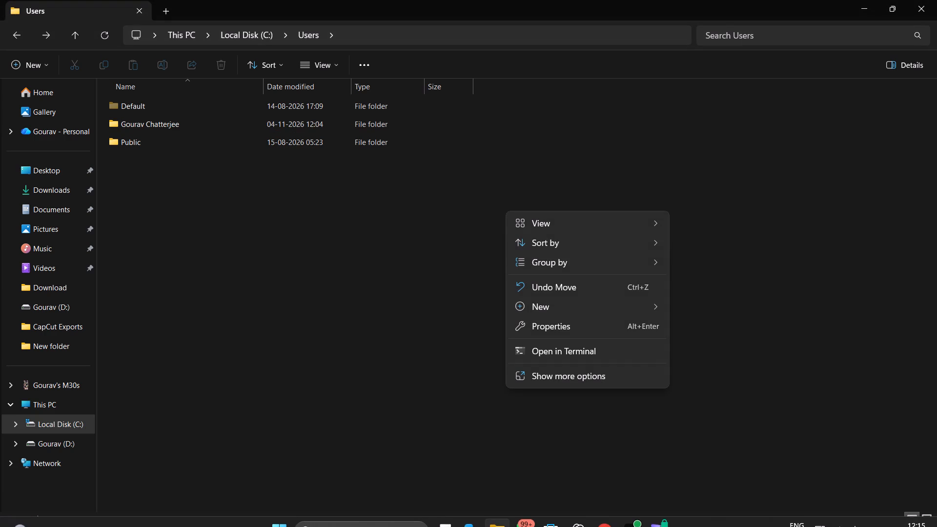
drag(478, 404, 498, 431)
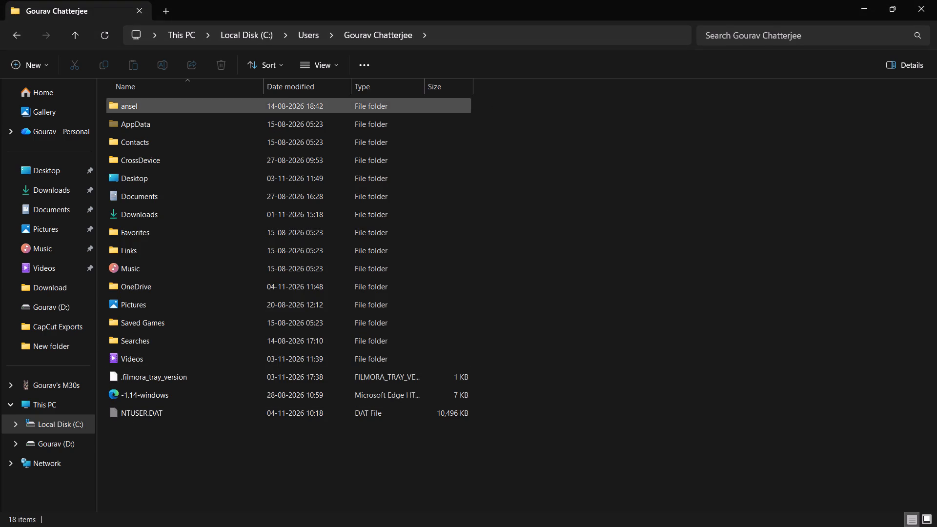
double_click(171, 121)
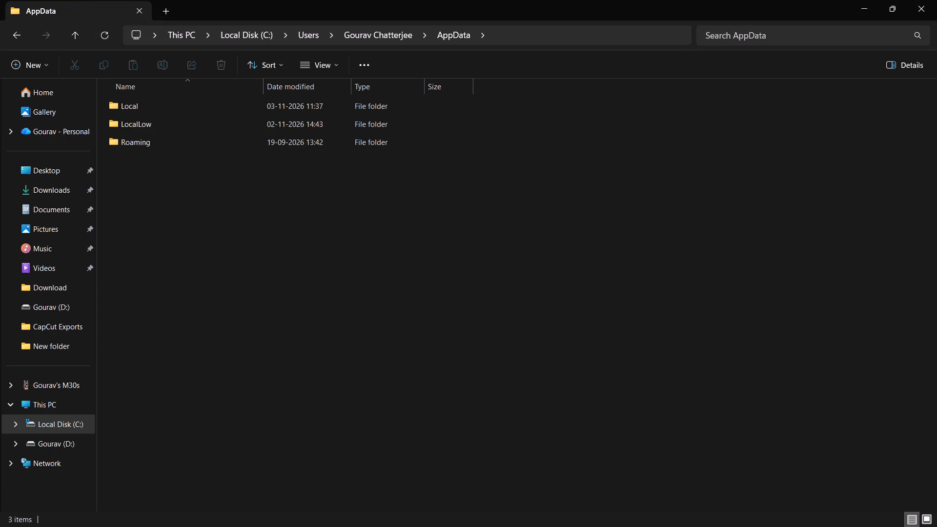
double_click(188, 111)
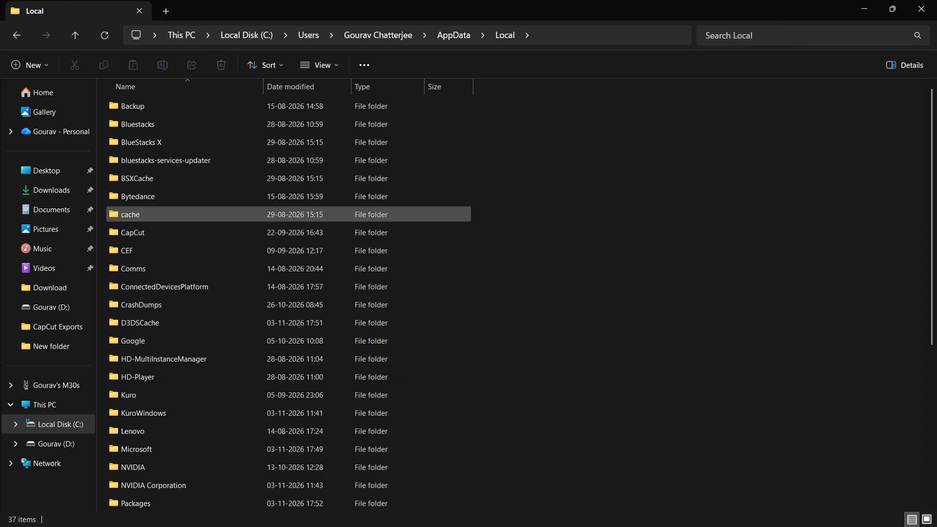
double_click(205, 225)
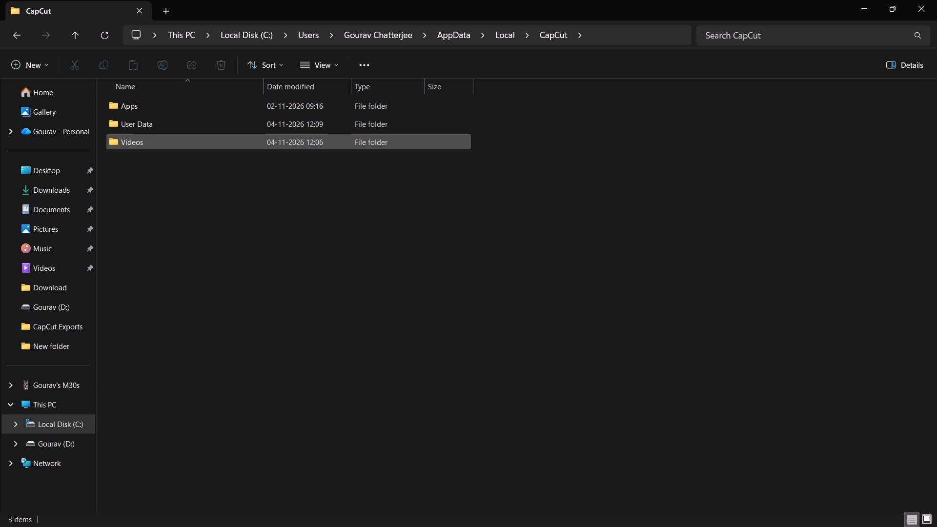
double_click(224, 147)
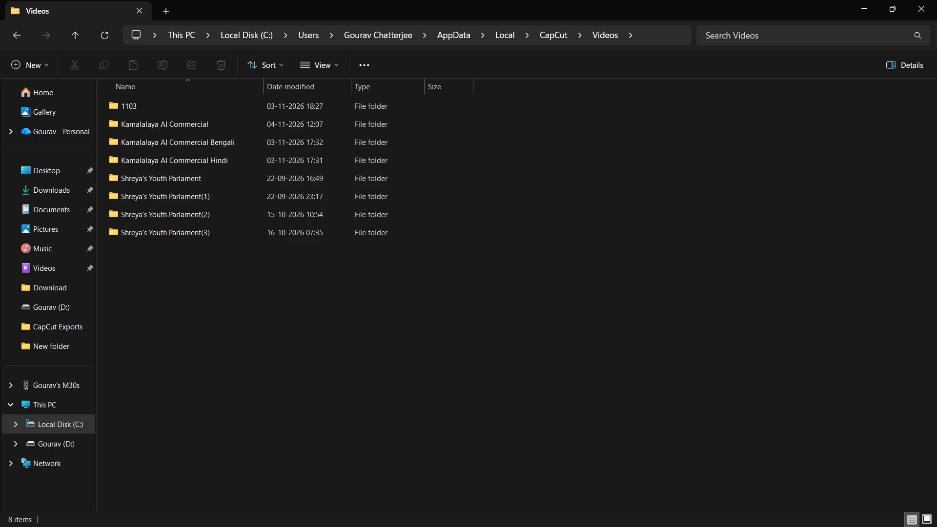
Show the CapCut Videos folder's contents as larger thumbnail icons and open the Kamalalaya AI Commercial folder.
ctrl+scroll(308, 309, up, 13)
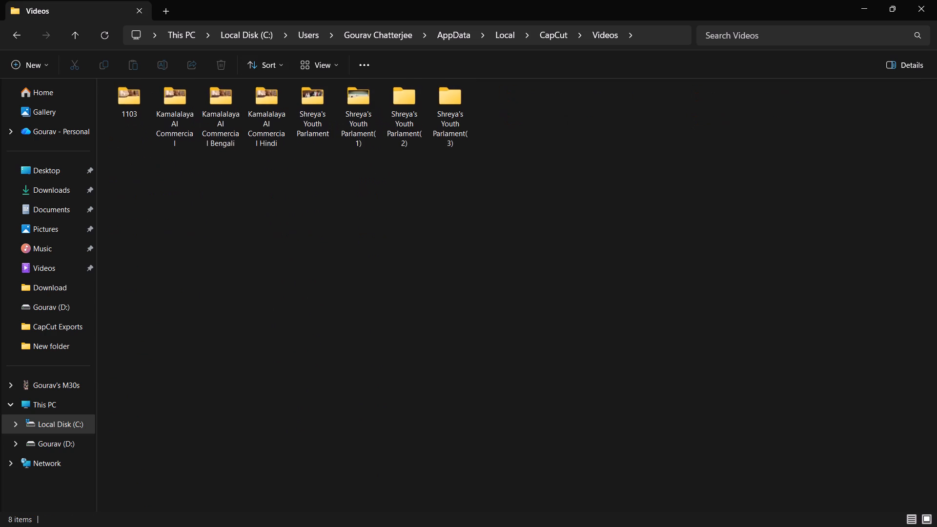
ctrl+scroll(308, 309, up, 14)
scroll(308, 309, down, 1)
ctrl+scroll(308, 309, up, 1)
ctrl+scroll(308, 309, down, 1)
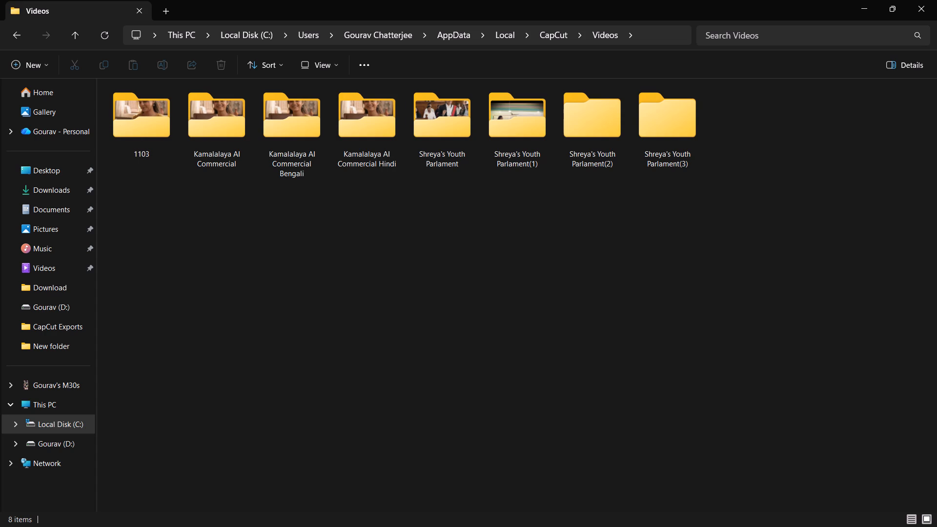
double_click(218, 125)
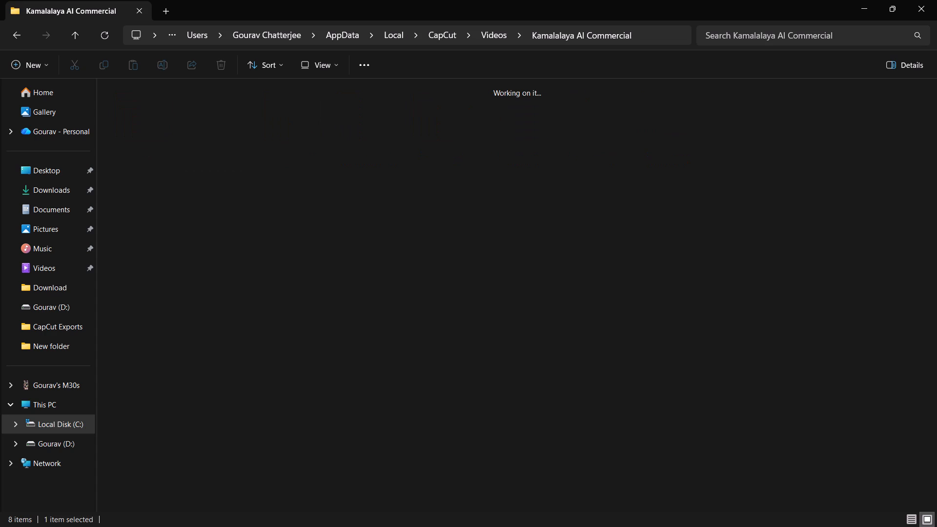
Examine CapCut's local app data, including the Kamalalaya AI Commercial, User Data and Apps folders, and return to its Videos folder.
drag(259, 158, 301, 173)
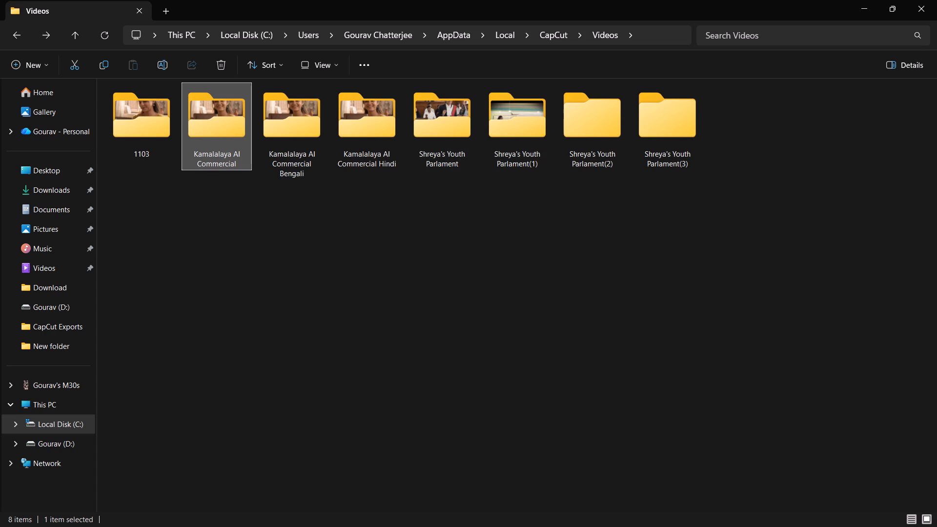
click(443, 222)
click(363, 178)
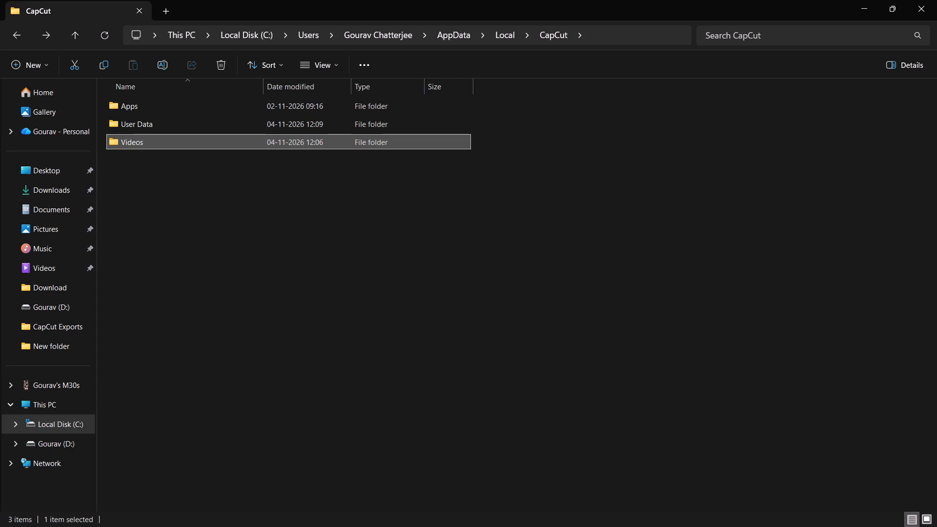
double_click(209, 117)
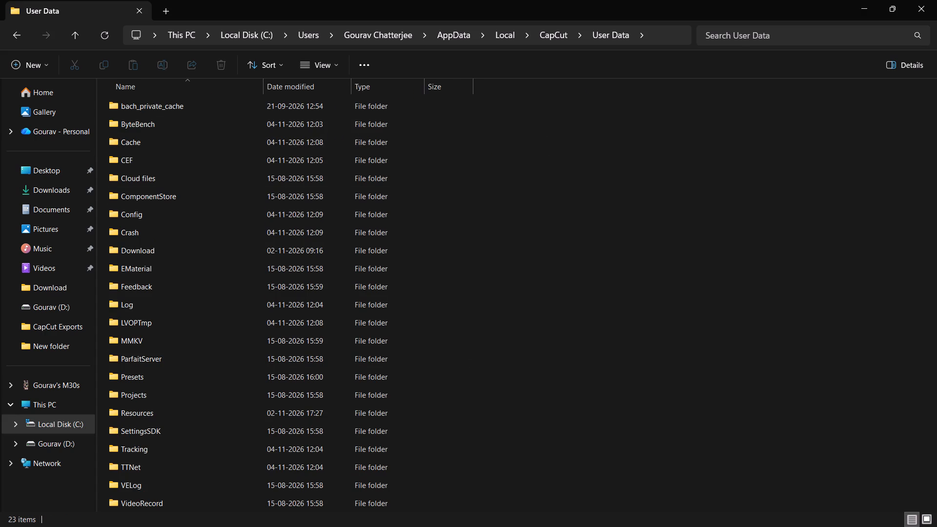
scroll(210, 141, down, 5)
drag(164, 402, 172, 392)
click(214, 132)
double_click(230, 104)
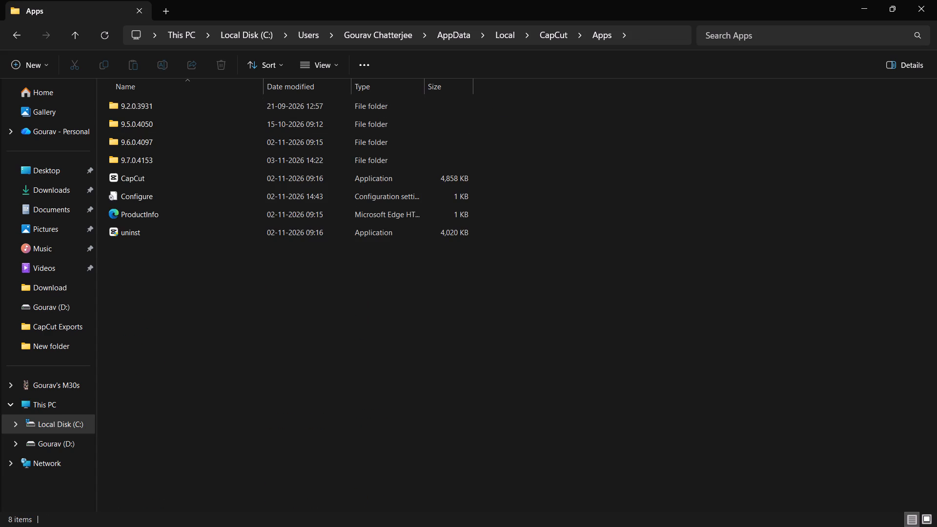
click(226, 162)
click(213, 151)
click(221, 135)
click(221, 135)
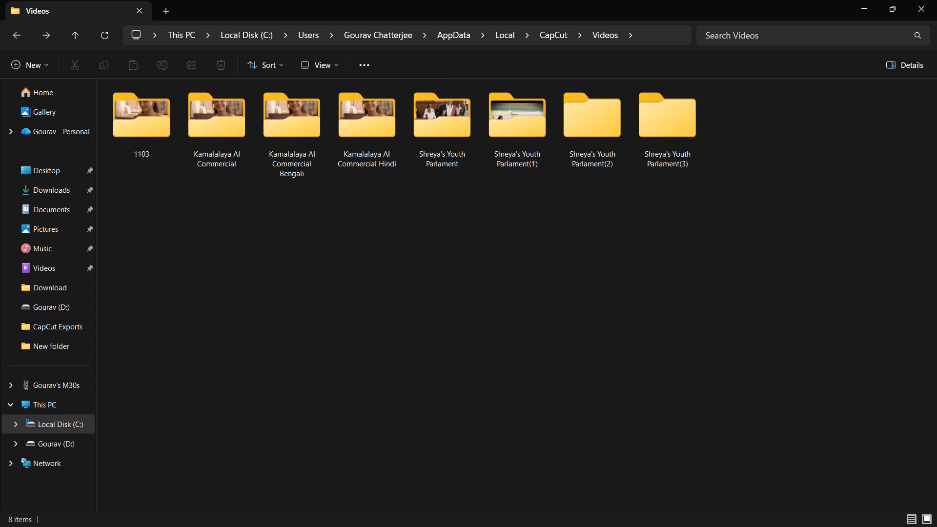
Open the 1103 folder in CapCut's local Videos folder and play the 1103 video.
double_click(161, 153)
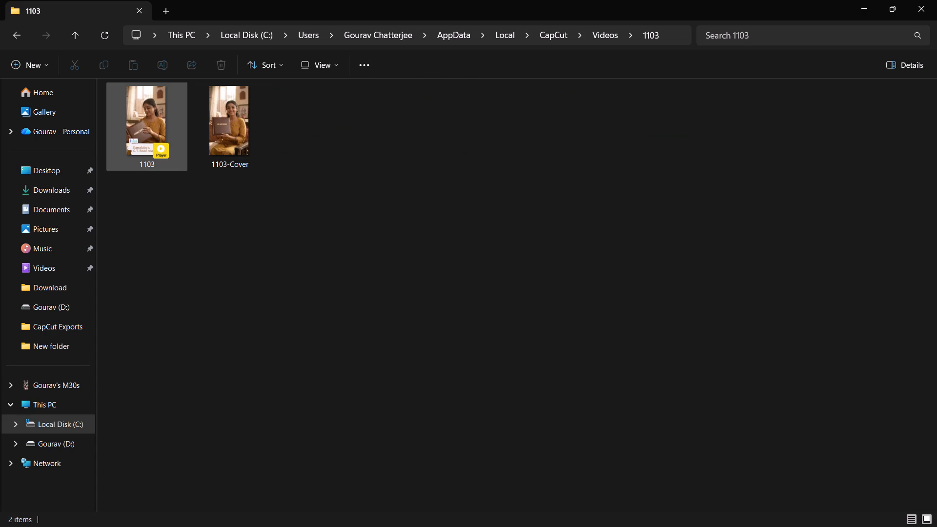
double_click(163, 138)
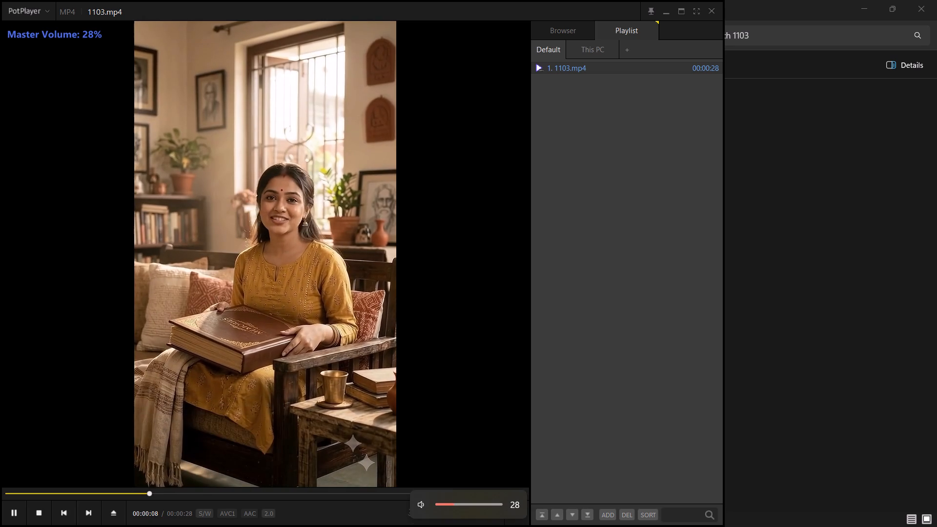
Close the 1103 video and check the Kamalalaya AI Commercial, Bengali and Hindi folders in CapCut's local Videos folder.
click(713, 13)
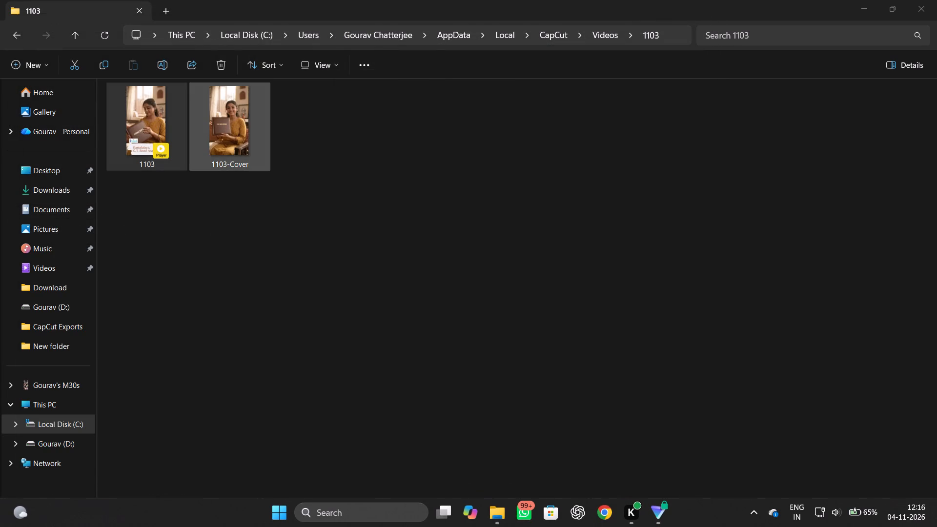
drag(233, 138, 234, 134)
click(242, 240)
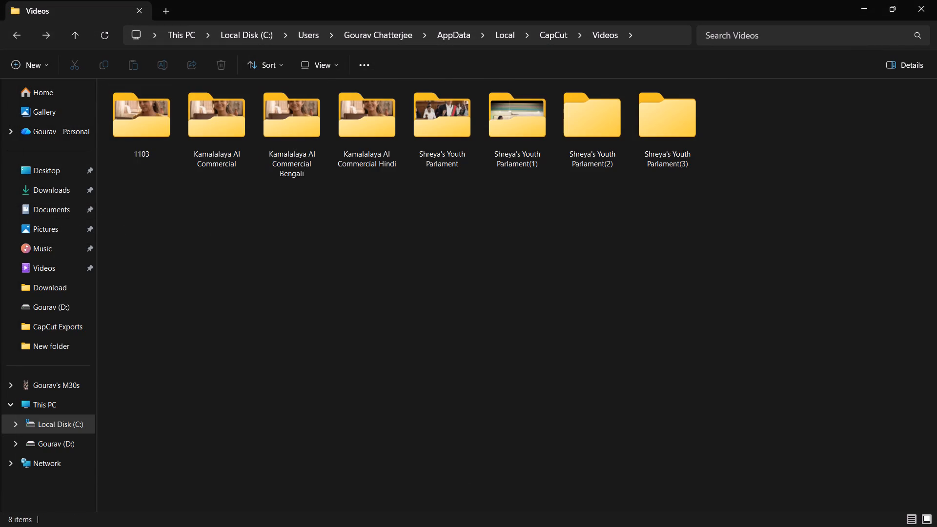
double_click(230, 123)
click(230, 123)
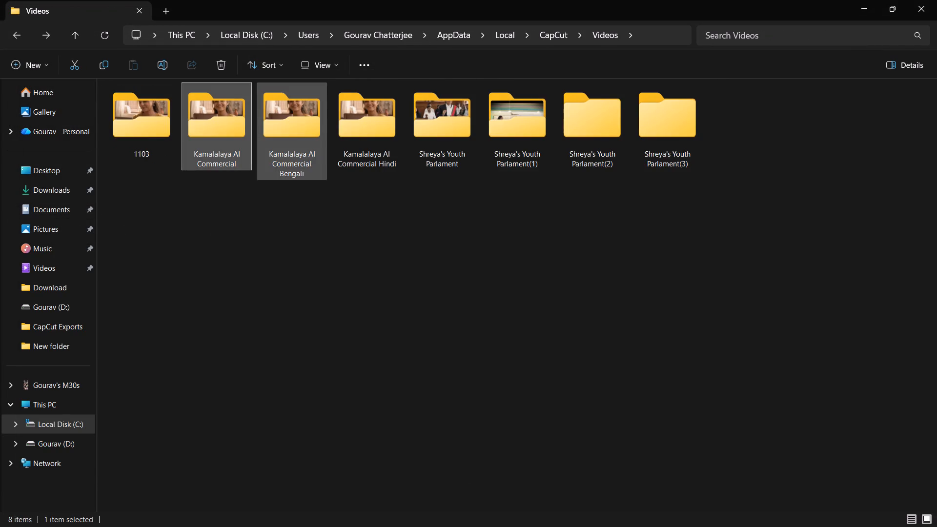
double_click(284, 127)
click(284, 127)
double_click(374, 124)
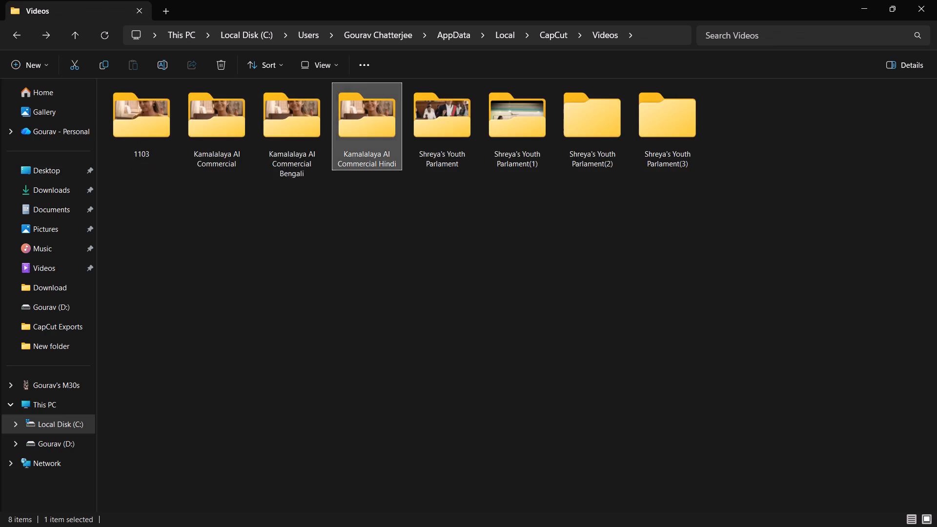
click(374, 123)
Go back to drive D and open the Kamalalaya AI Commercial folder inside CapCut Exports.
click(646, 215)
click(634, 211)
click(634, 211)
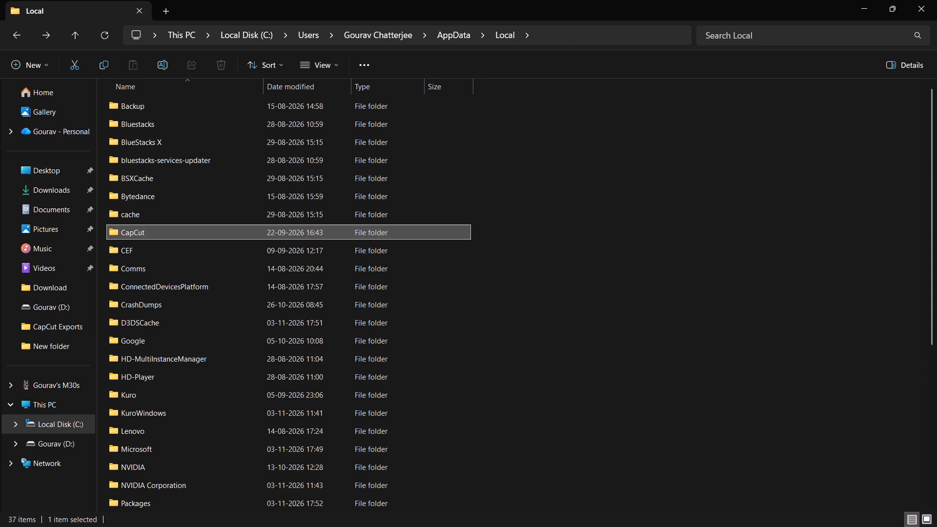
triple_click(634, 211)
click(512, 199)
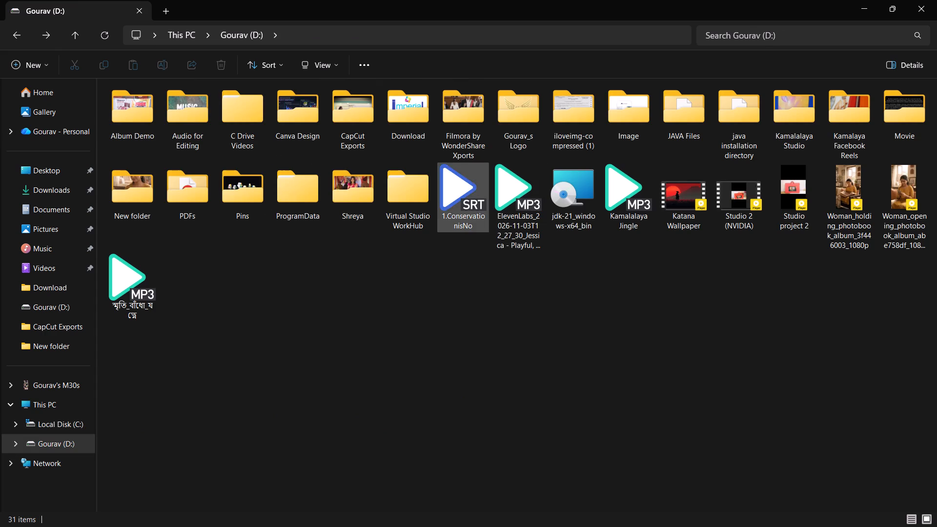
double_click(363, 112)
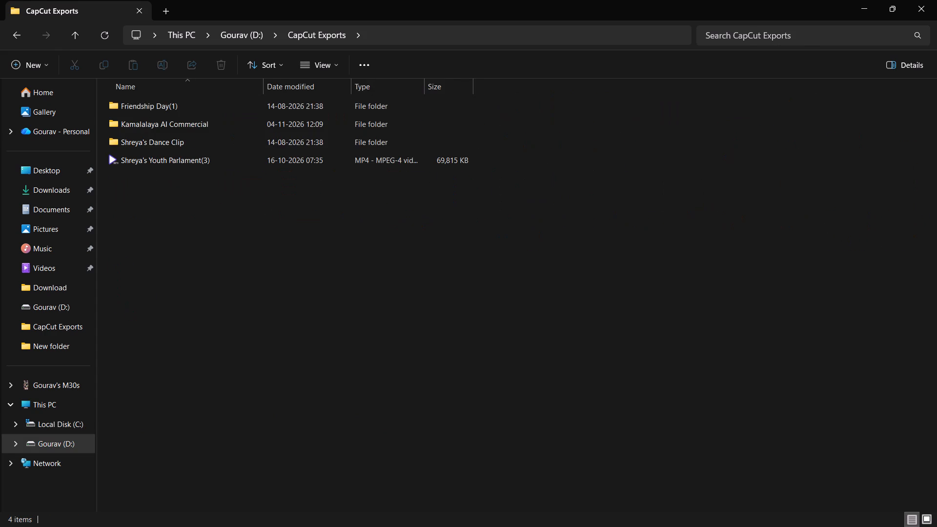
double_click(270, 117)
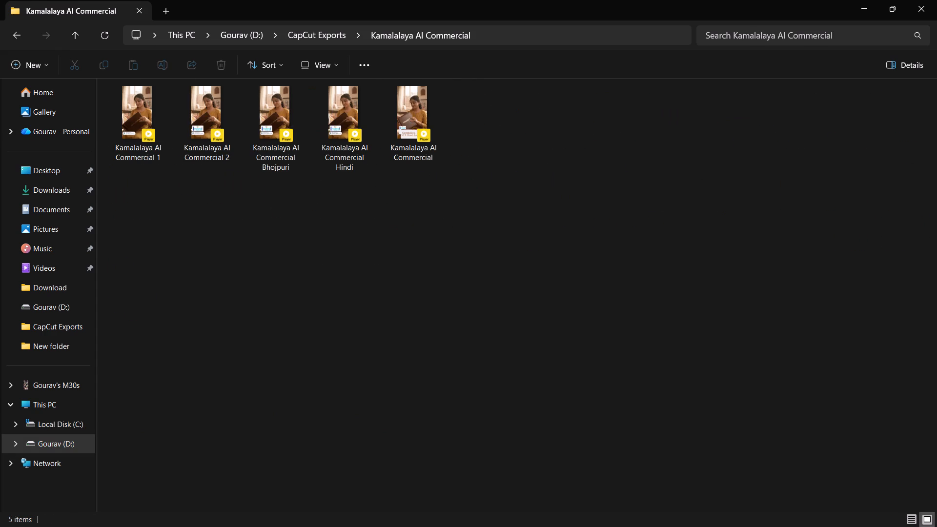
click(304, 228)
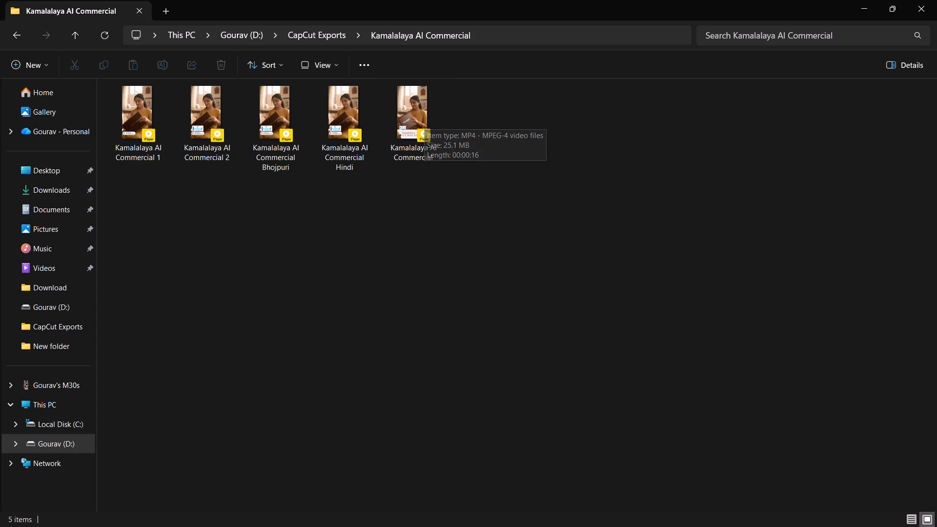
Play the Kamalalaya AI Commercial video, the one without a number or language suffix, to review it, and close the player.
double_click(422, 122)
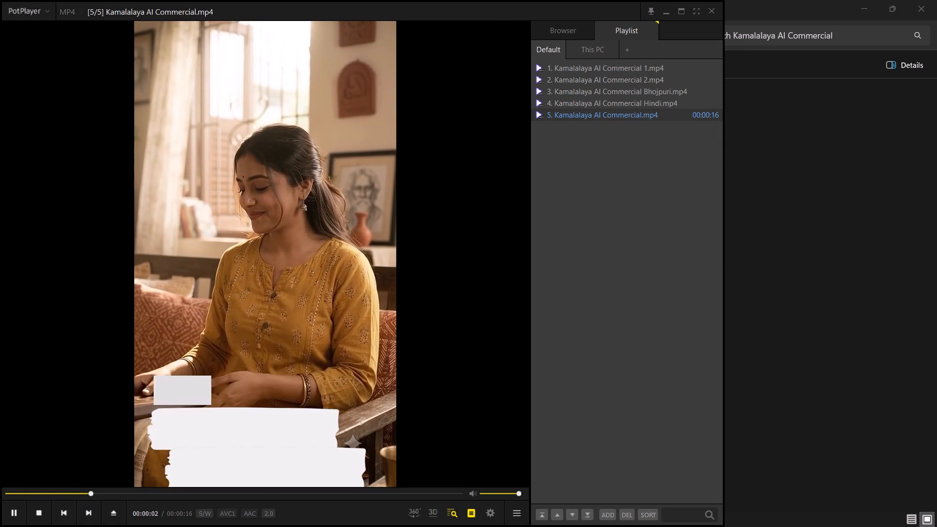
right_click(338, 361)
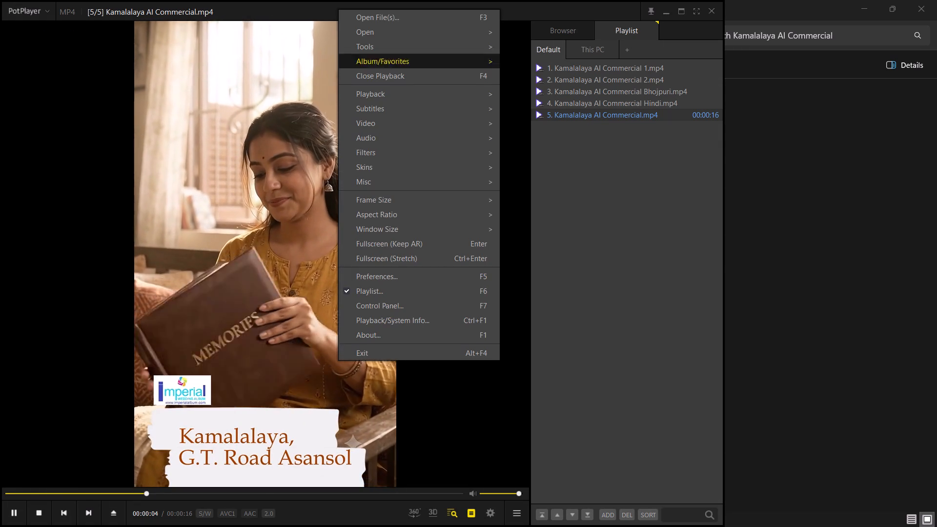
click(437, 386)
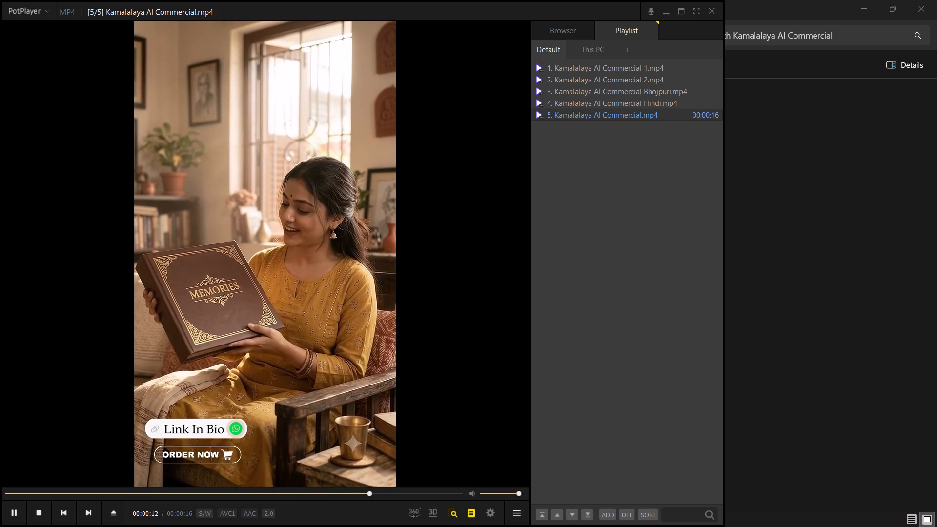
click(714, 16)
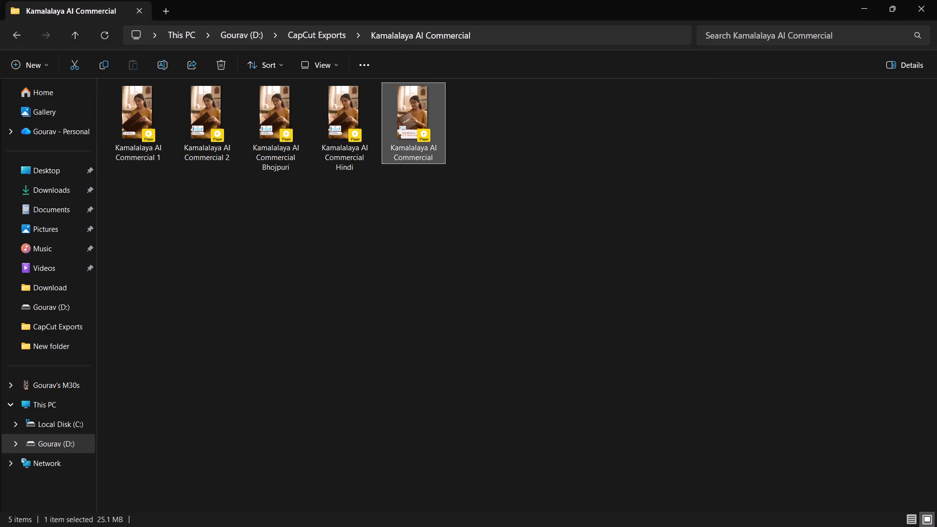
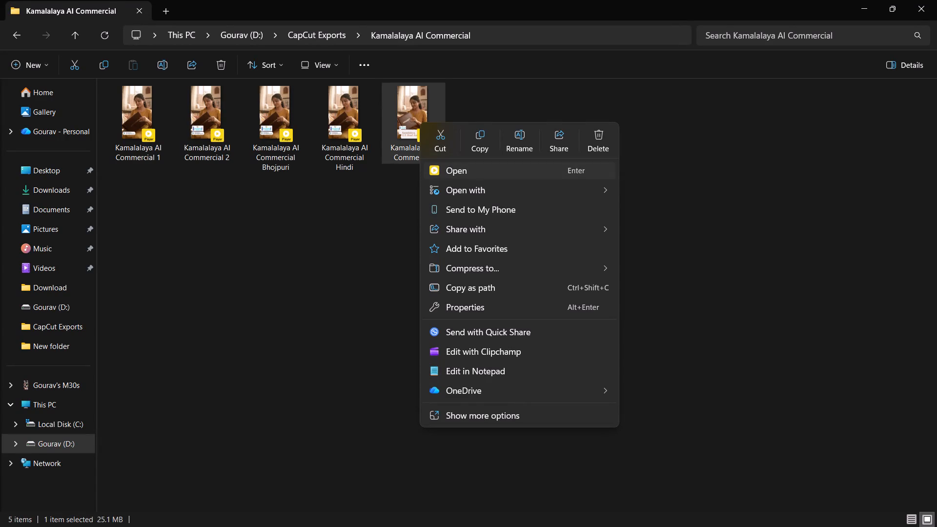
Copy the Kamalalaya AI Commercial video file, the one without a number or language suffix.
click(467, 139)
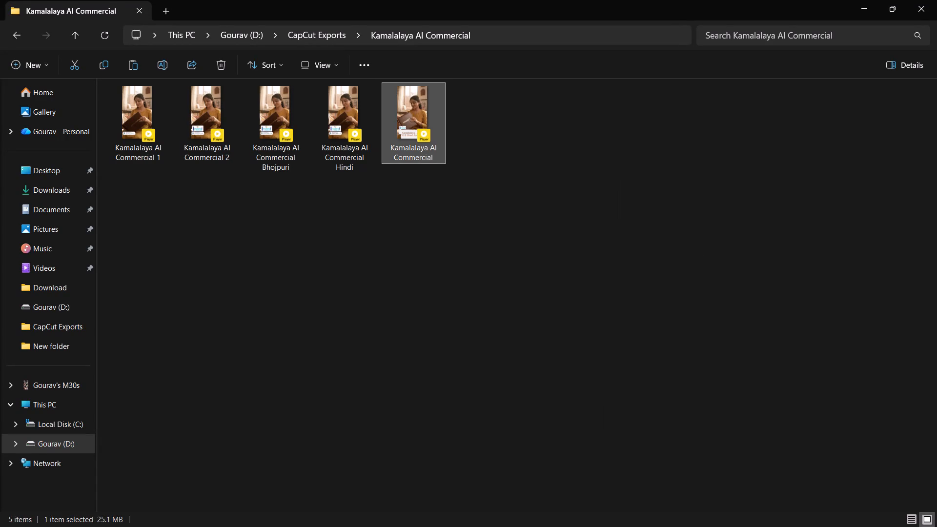
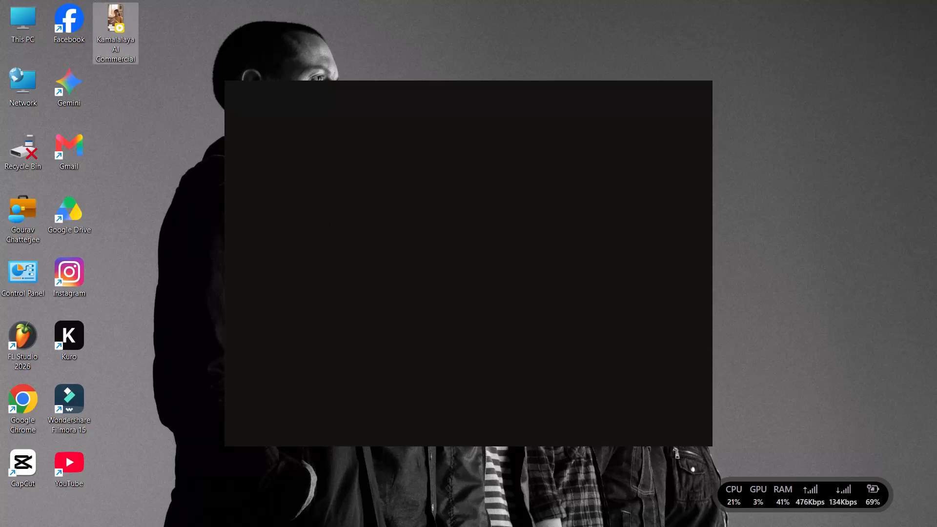
Switch from the desktop back to the Kamalalaya AI Commercial folder window in drive D's CapCut Exports.
click(193, 225)
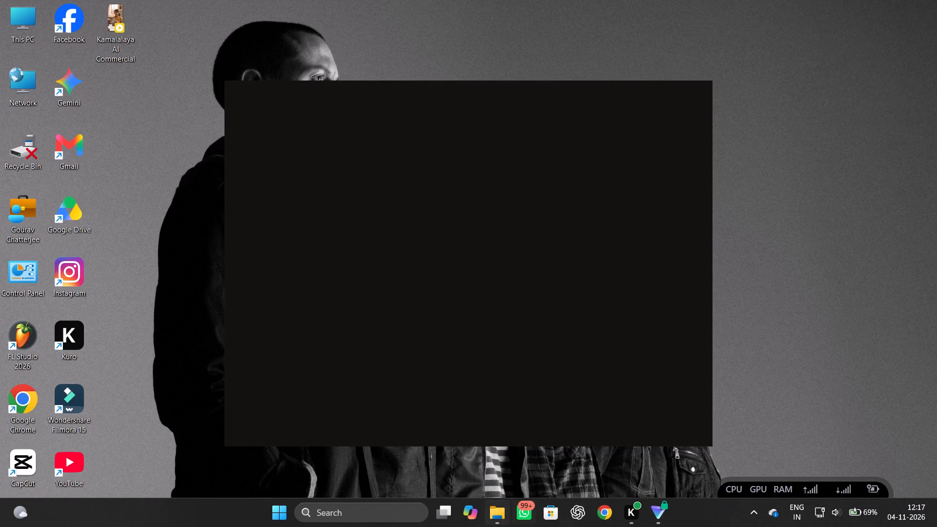
click(499, 509)
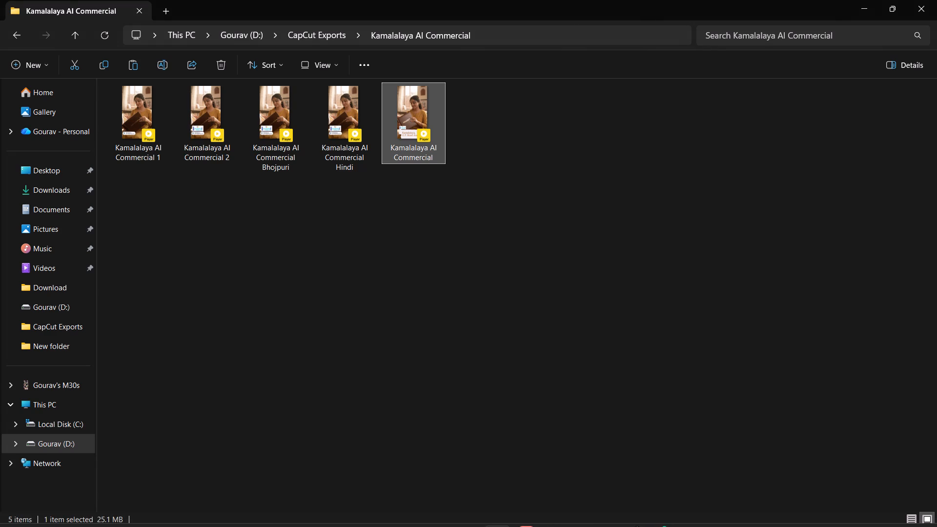
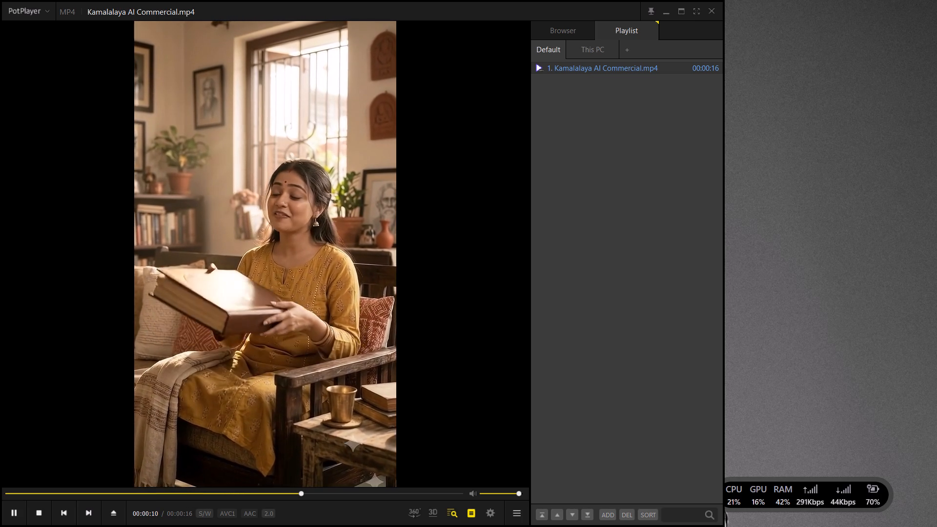
Review the exported Kamalalaya AI Commercial video and pause playback at about 12 seconds, at the Link In Bio and Order Now graphics.
double_click(73, 345)
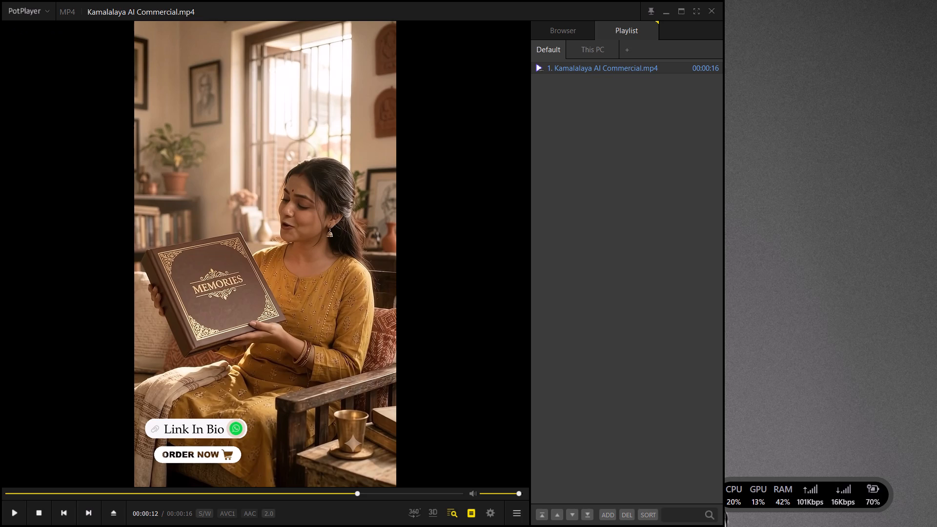
double_click(224, 282)
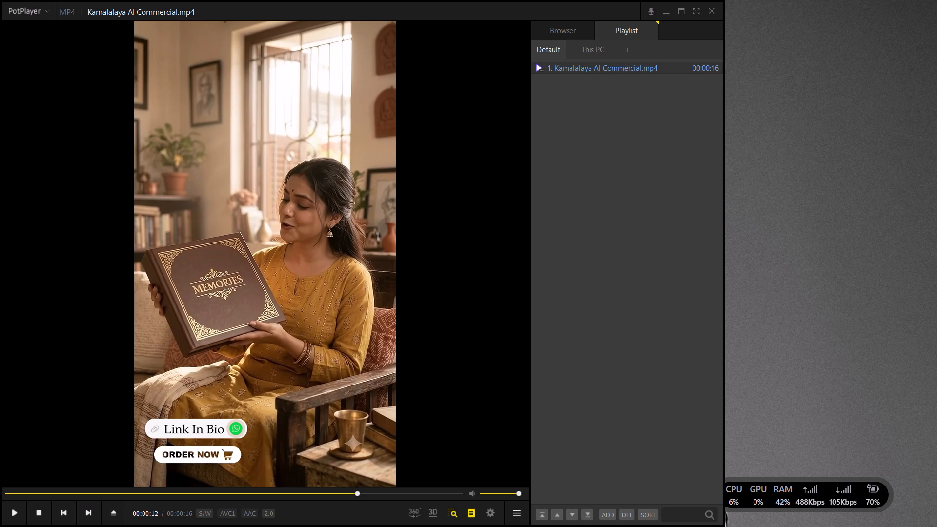
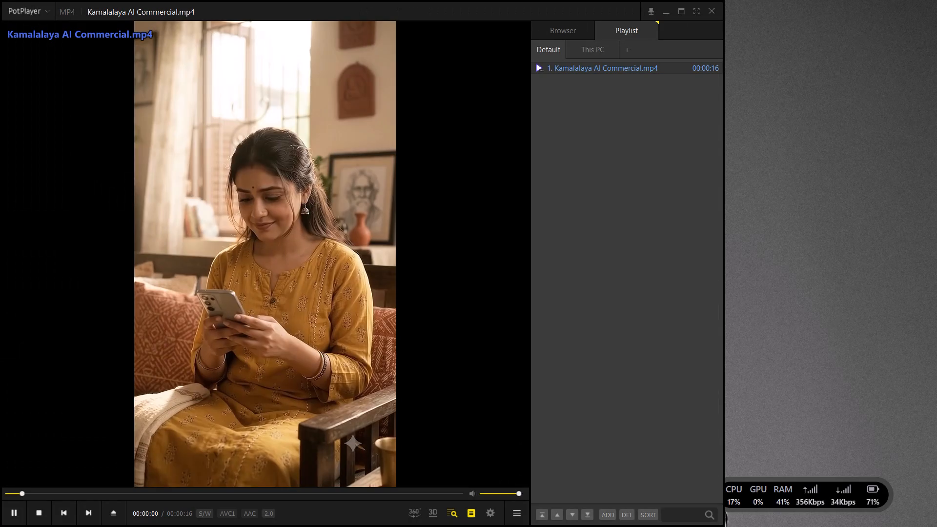
Pause the Kamalalaya AI Commercial video, rewind it to the beginning and show it in fullscreen.
key(space)
key(Left)
key(Left)
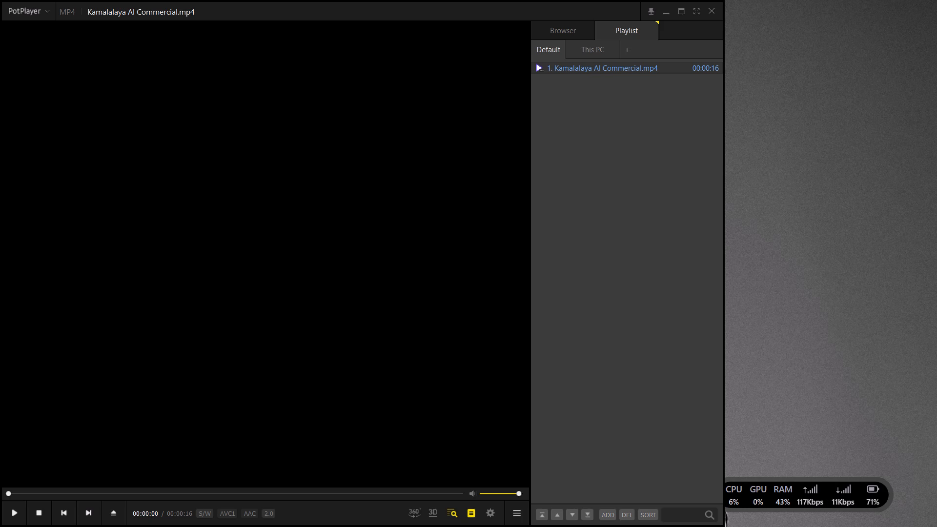
click(696, 14)
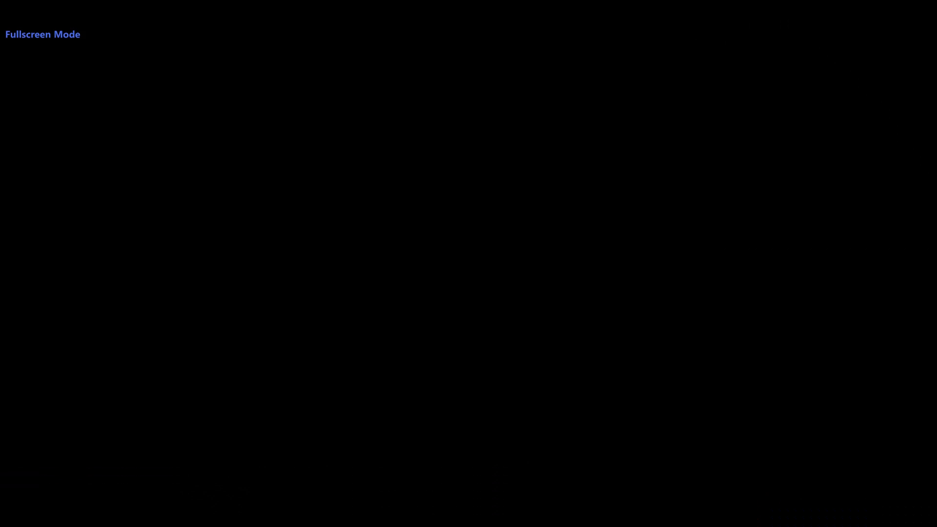